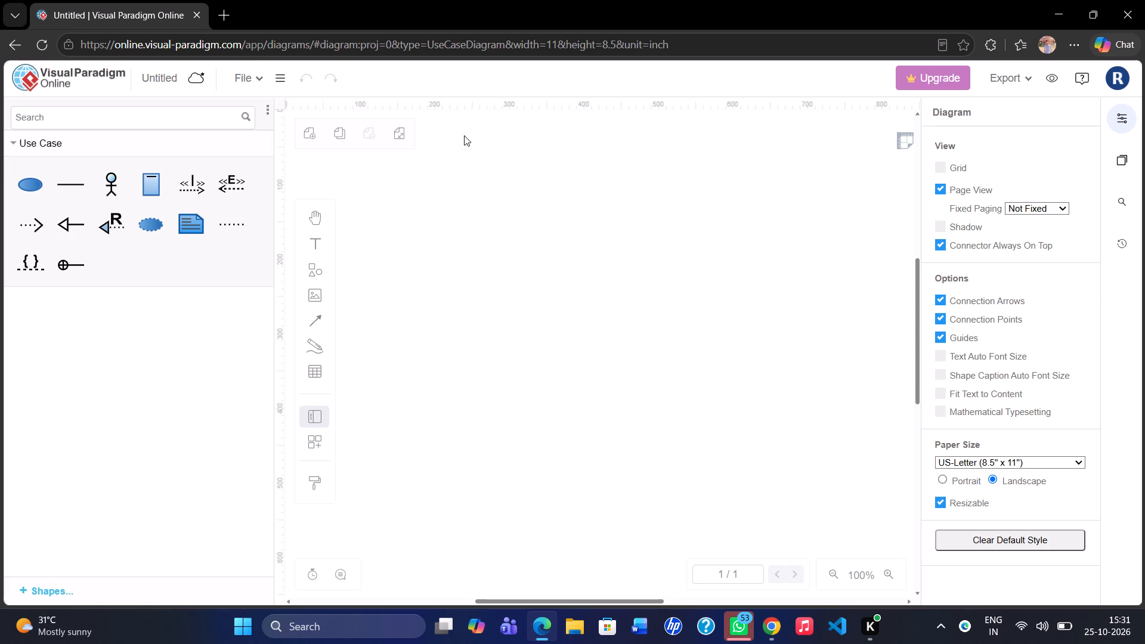
Reopen the VP Online - Online Drawing Tool page from the browsing history.
{"action": "left_click", "coordinate": [14, 39]}
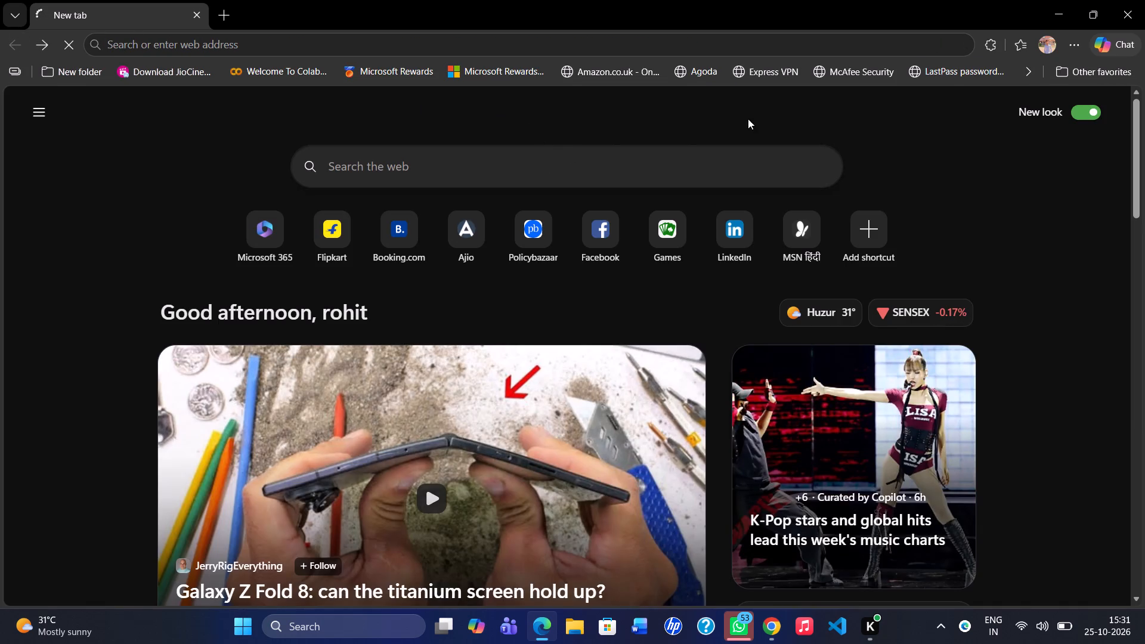
{"action": "left_click", "coordinate": [1068, 54]}
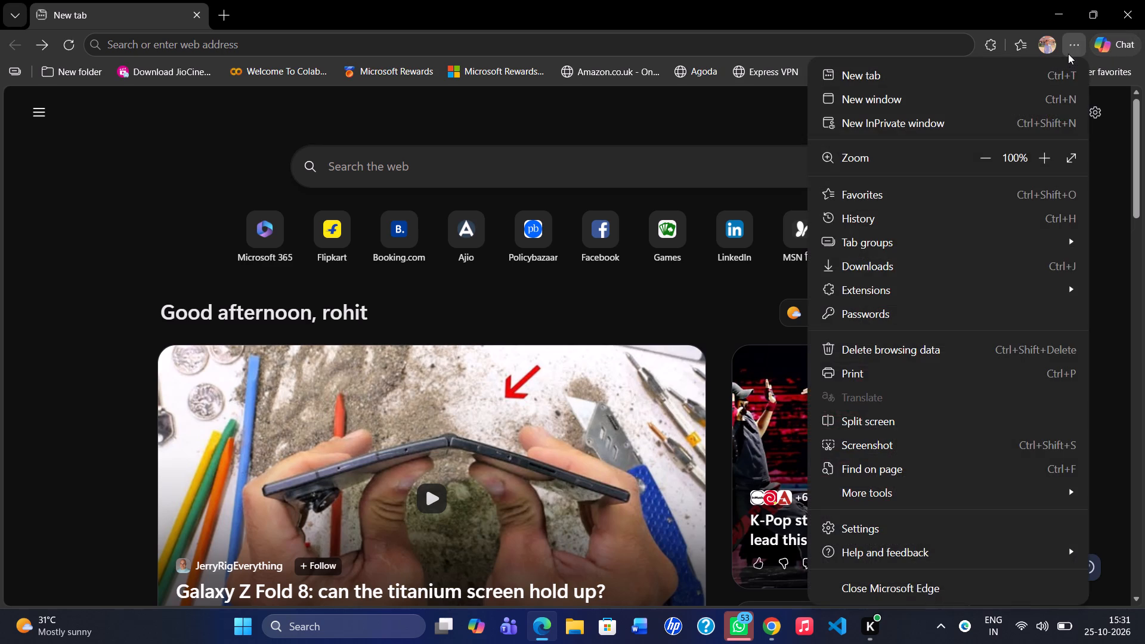
{"action": "left_click", "coordinate": [915, 224]}
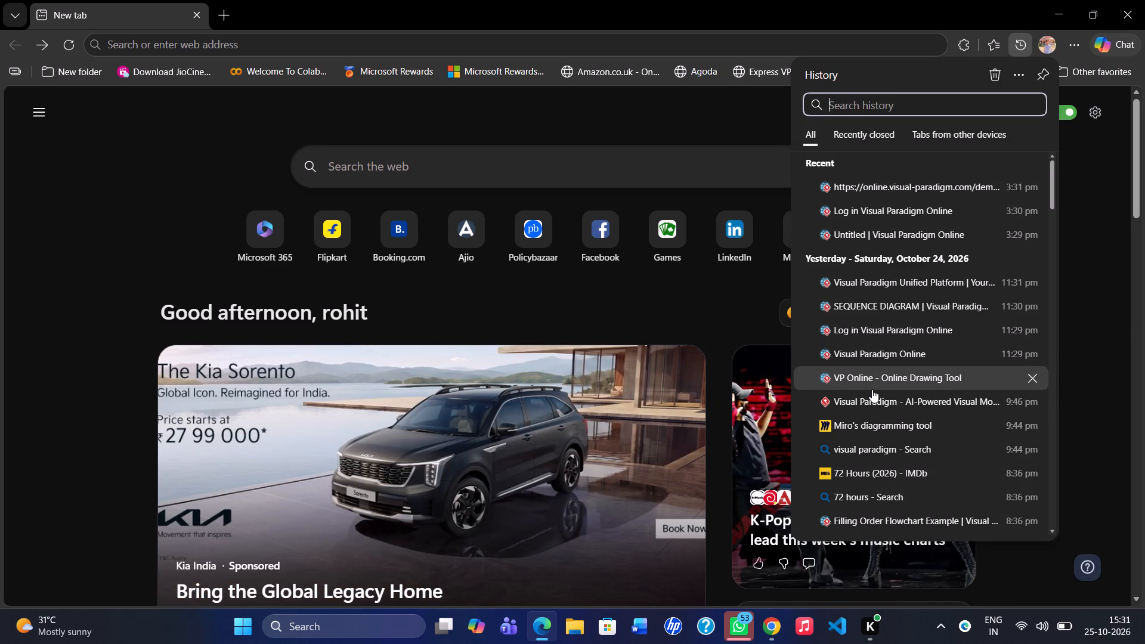
{"action": "left_click", "coordinate": [895, 371]}
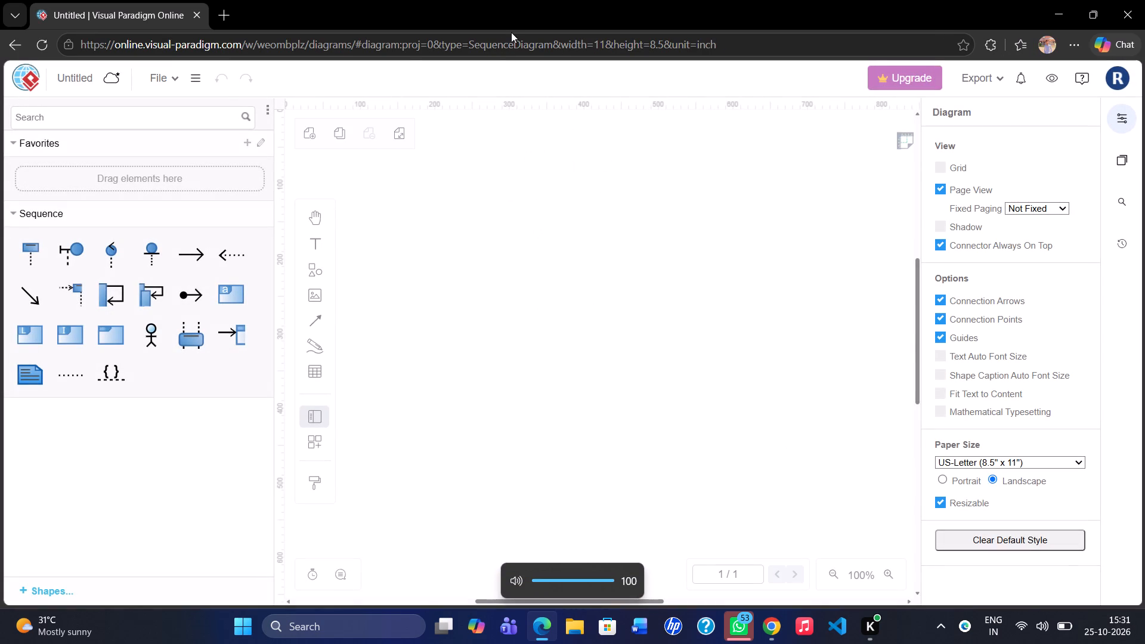
Create a new State Machine Diagram, finding its type by searching for "state".
{"action": "left_click", "coordinate": [192, 75]}
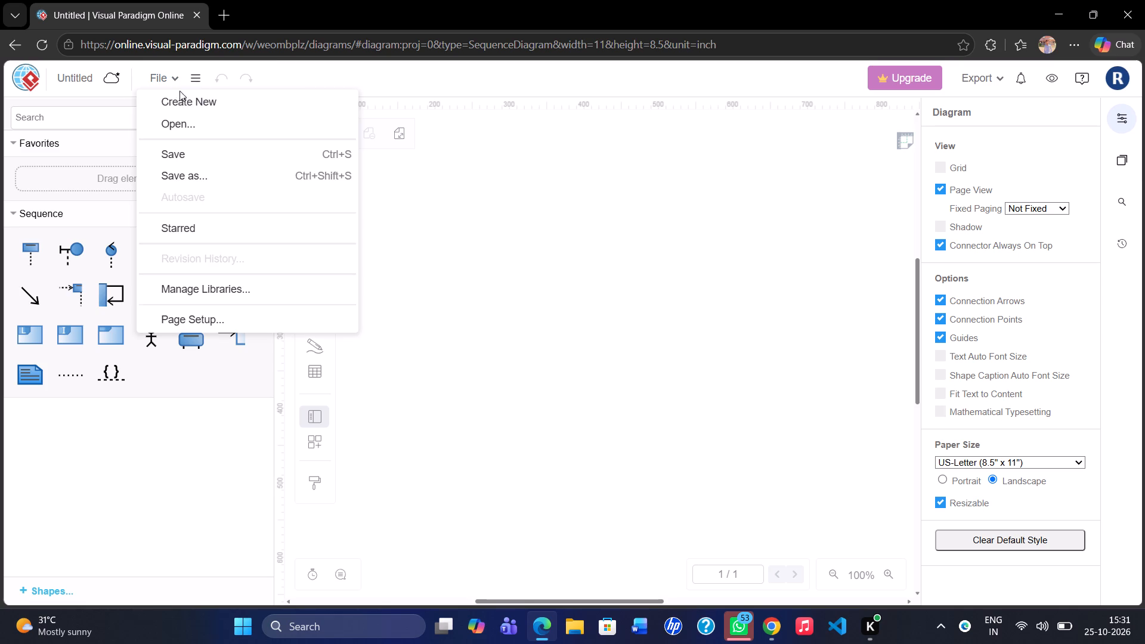
{"action": "left_click", "coordinate": [180, 93]}
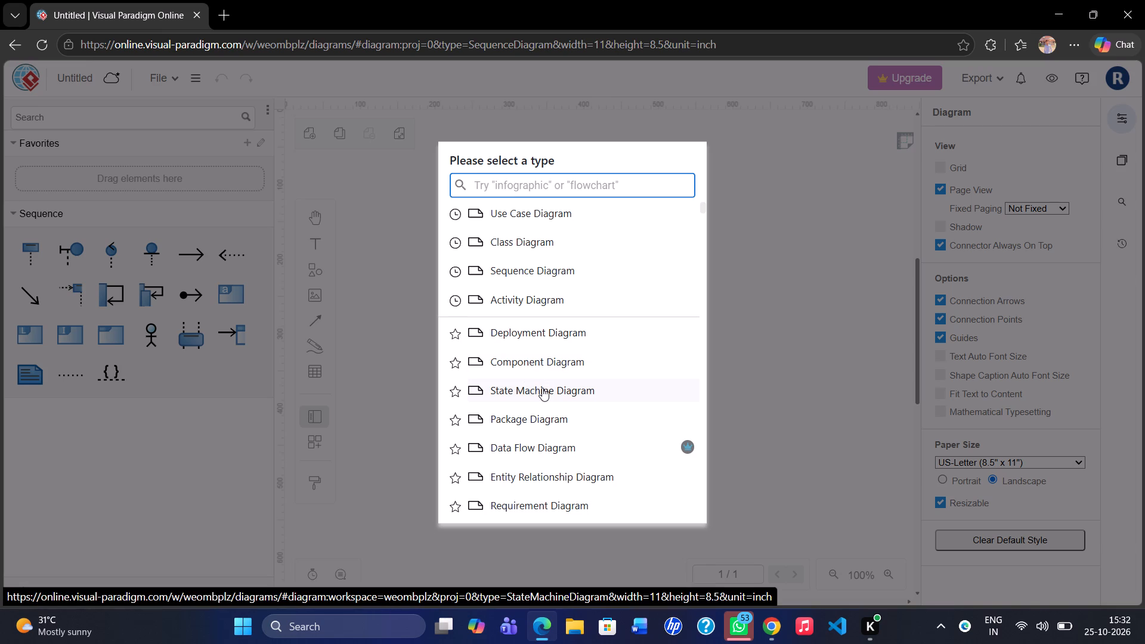
{"action": "scroll", "coordinate": [540, 405], "scroll_direction": "down", "scroll_amount": 4}
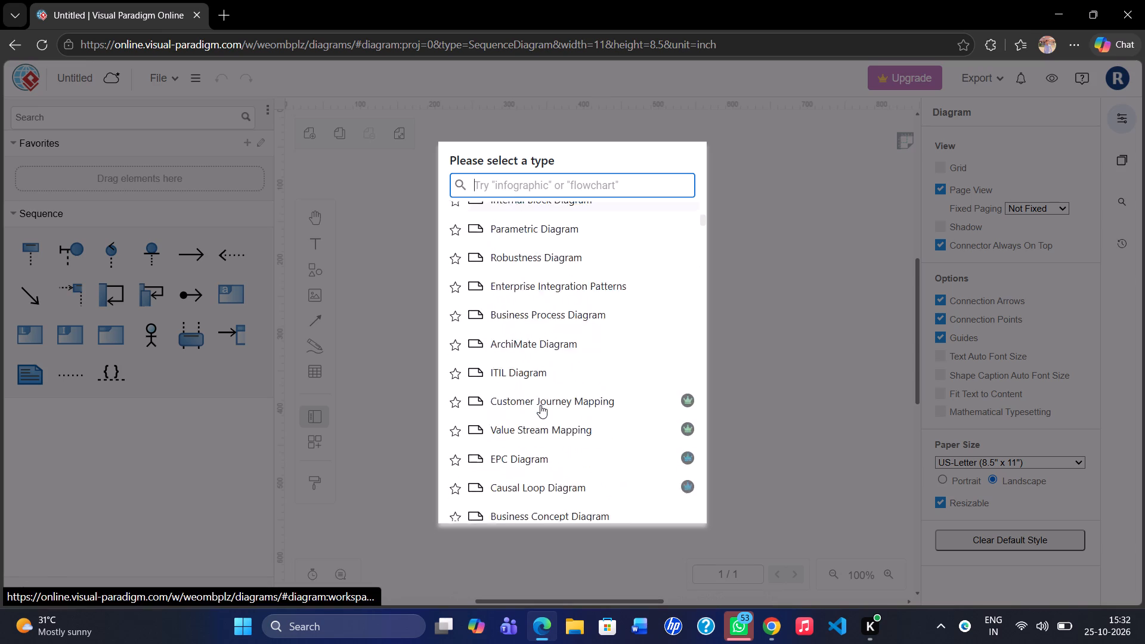
{"action": "scroll", "coordinate": [540, 405], "scroll_direction": "down", "scroll_amount": 1}
{"action": "scroll", "coordinate": [540, 405], "scroll_direction": "up", "scroll_amount": 2}
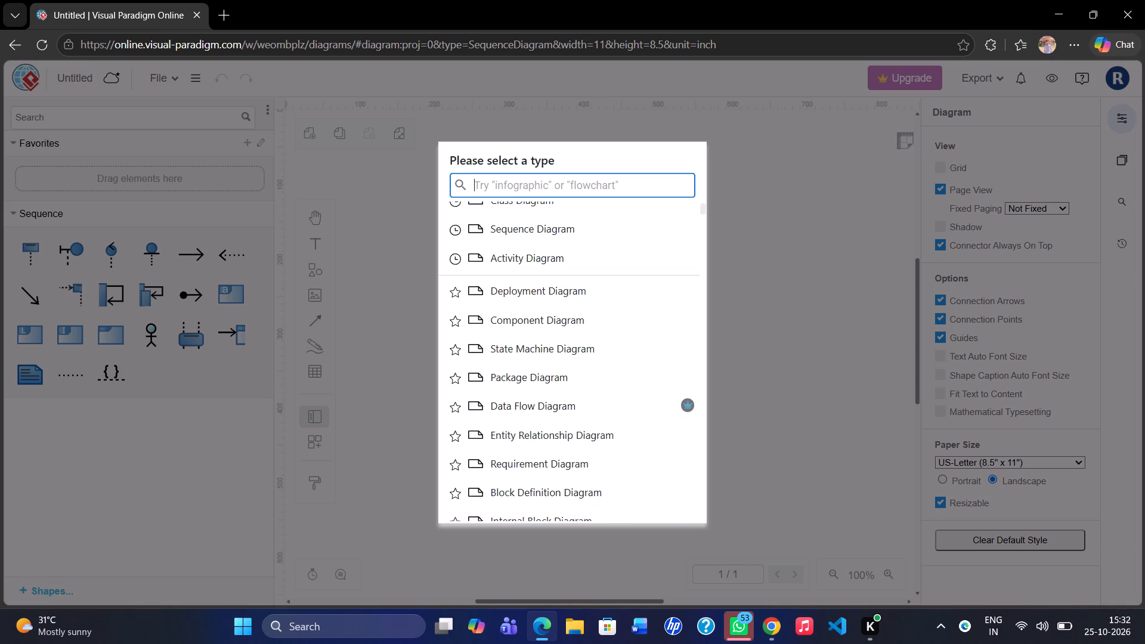
{"action": "type", "text": "state"}
{"action": "key", "text": "space"}
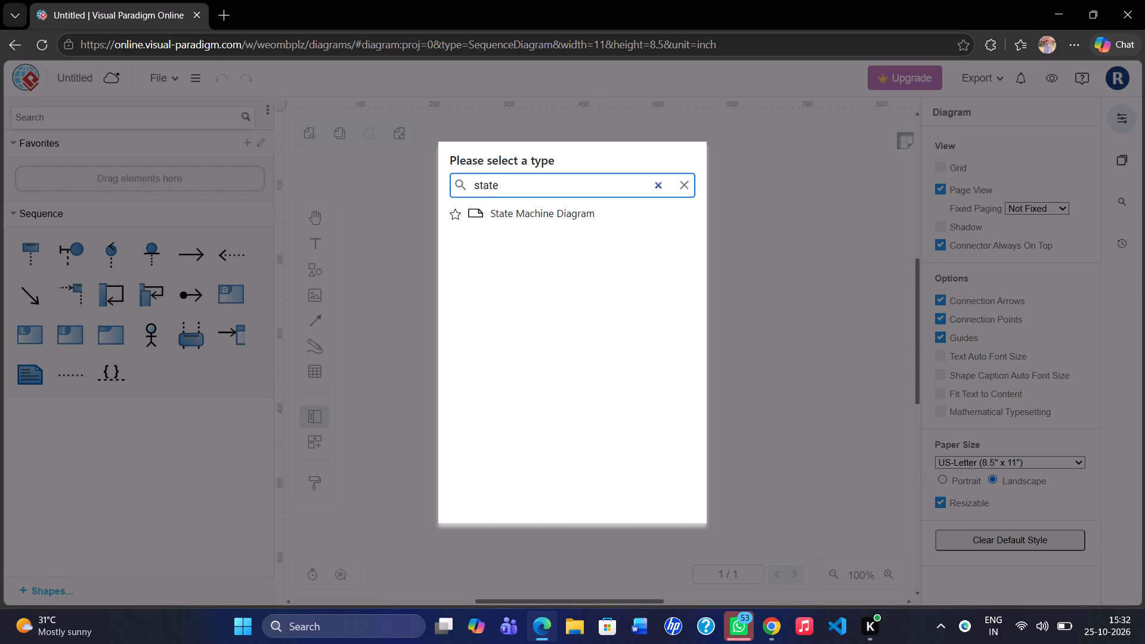
{"action": "left_click", "coordinate": [606, 212]}
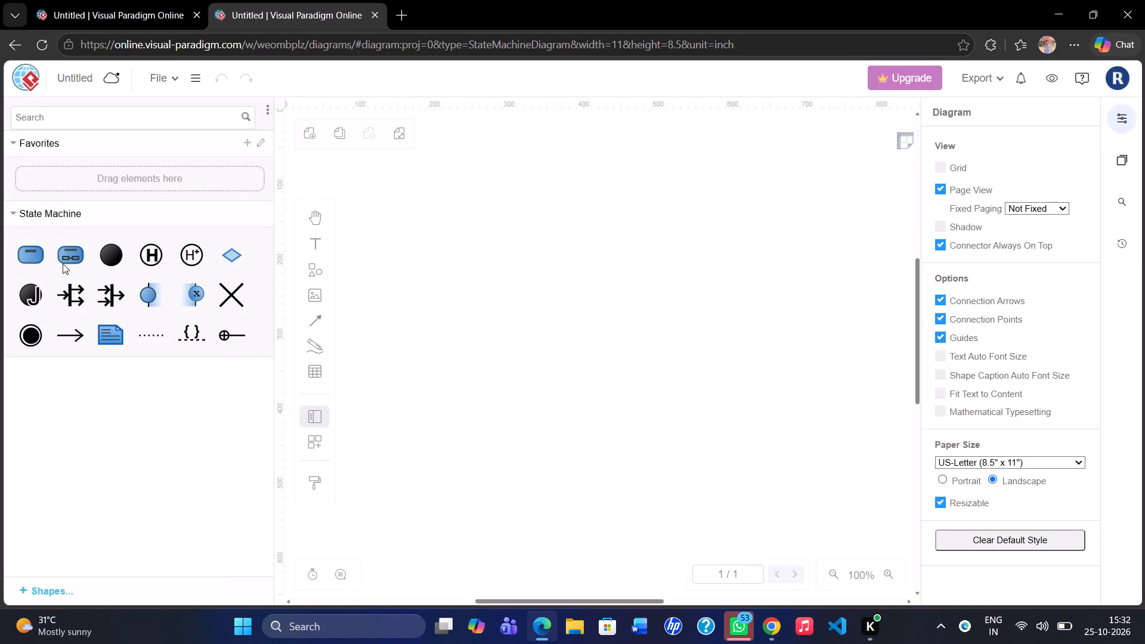
Place a State shape near the upper middle of the blank canvas.
{"action": "left_click_drag", "start_coordinate": [35, 258], "coordinate": [583, 265]}
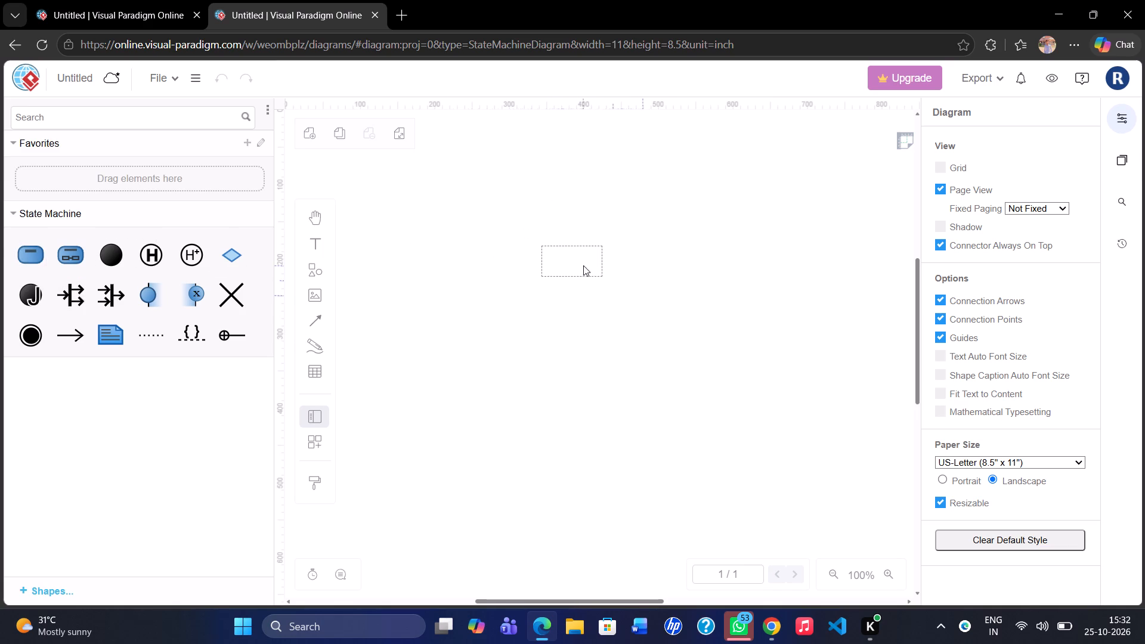
{"action": "left_click_drag", "start_coordinate": [583, 265], "coordinate": [597, 265]}
{"action": "left_click_drag", "start_coordinate": [600, 265], "coordinate": [610, 263]}
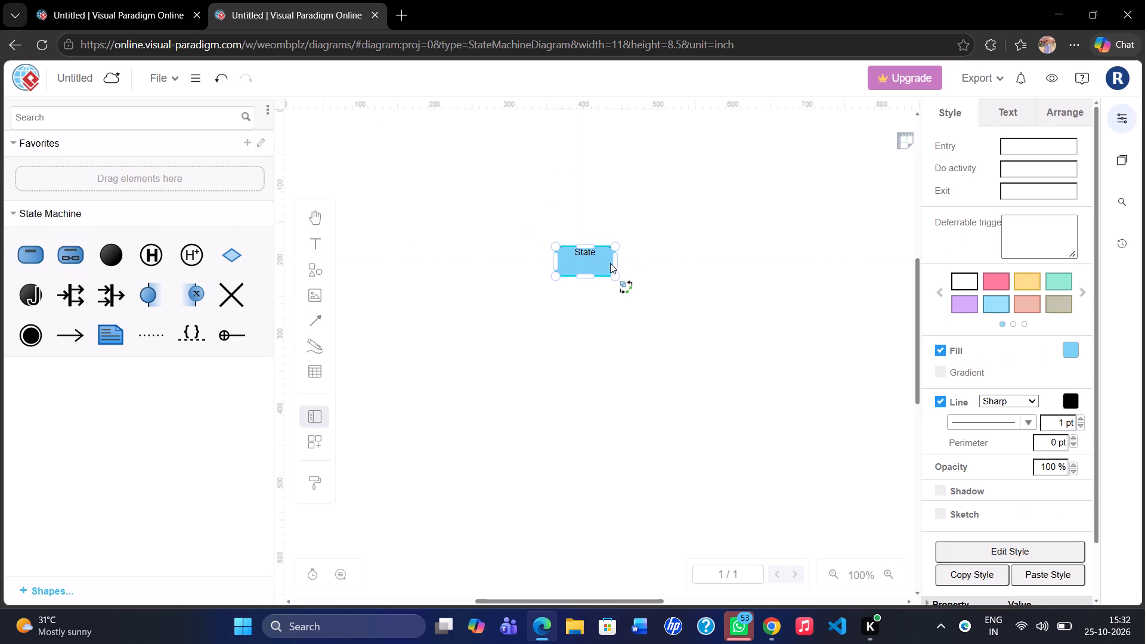
{"action": "left_click_drag", "start_coordinate": [610, 263], "coordinate": [611, 262]}
{"action": "left_click", "coordinate": [586, 320]}
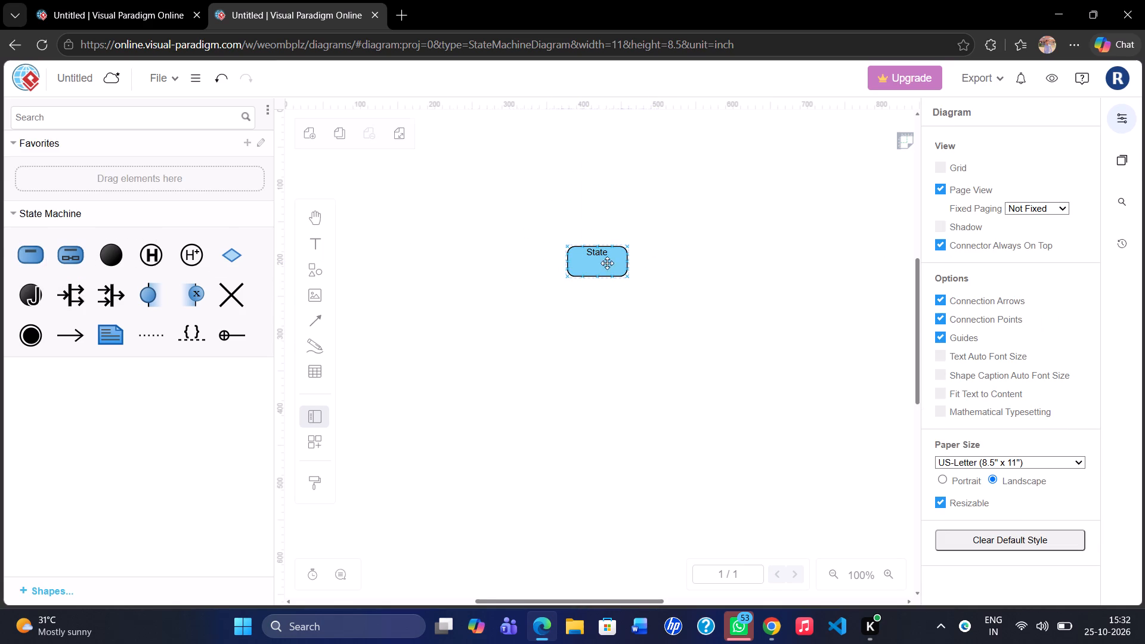
Resize the State shape to about 102 x 35, making it wider and slightly shorter.
{"action": "left_click", "coordinate": [602, 264]}
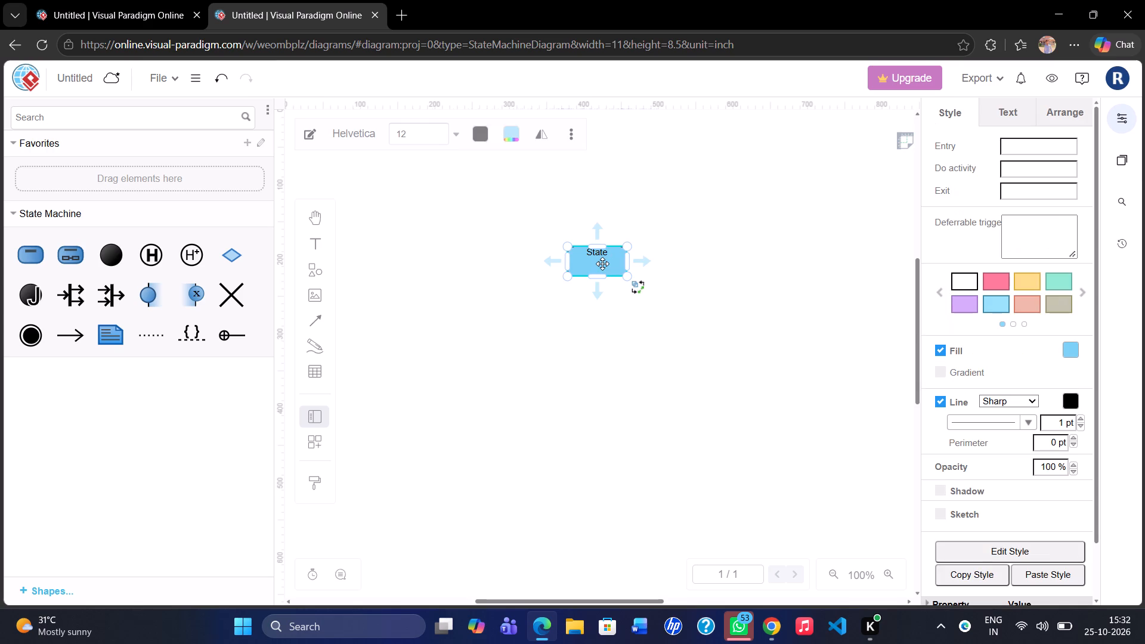
{"action": "left_click_drag", "start_coordinate": [625, 260], "coordinate": [643, 259]}
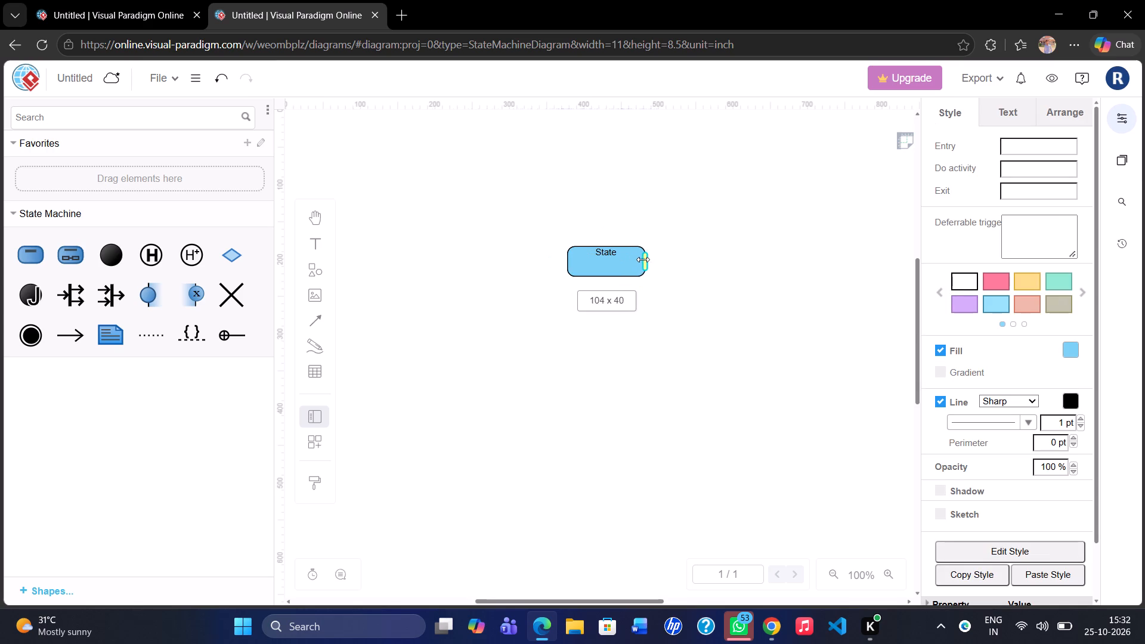
{"action": "left_click_drag", "start_coordinate": [643, 259], "coordinate": [642, 259]}
{"action": "left_click", "coordinate": [610, 275]}
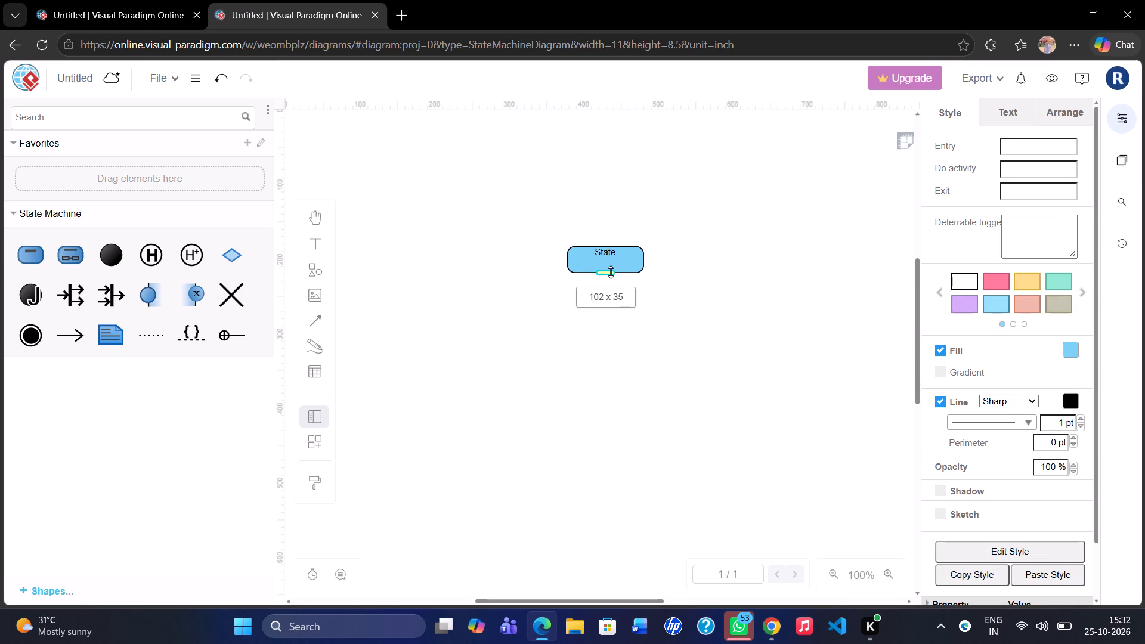
{"action": "left_click", "coordinate": [612, 269]}
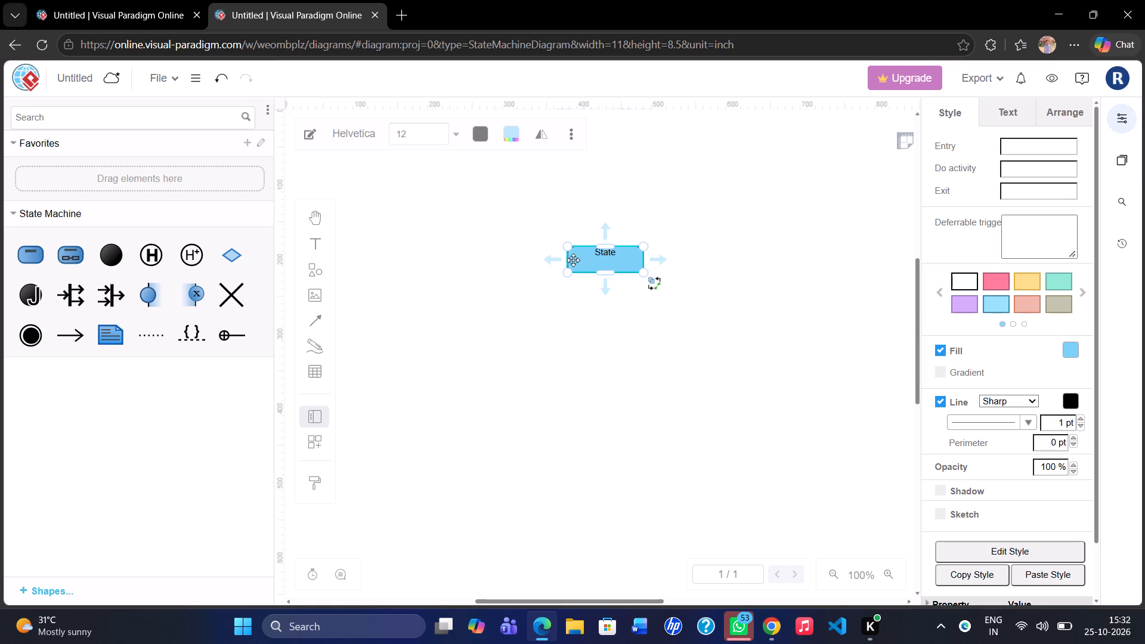
Copy the resized State shape.
{"action": "left_click_drag", "start_coordinate": [534, 231], "coordinate": [691, 287]}
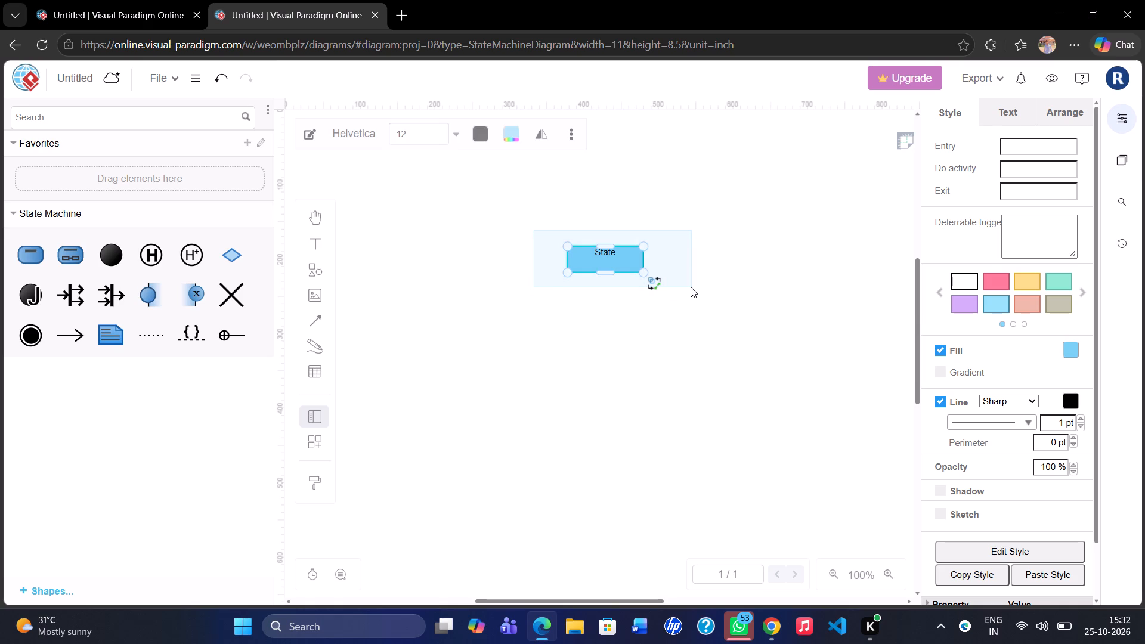
{"action": "key", "text": "ctrl+c"}
{"action": "left_click", "coordinate": [586, 318]}
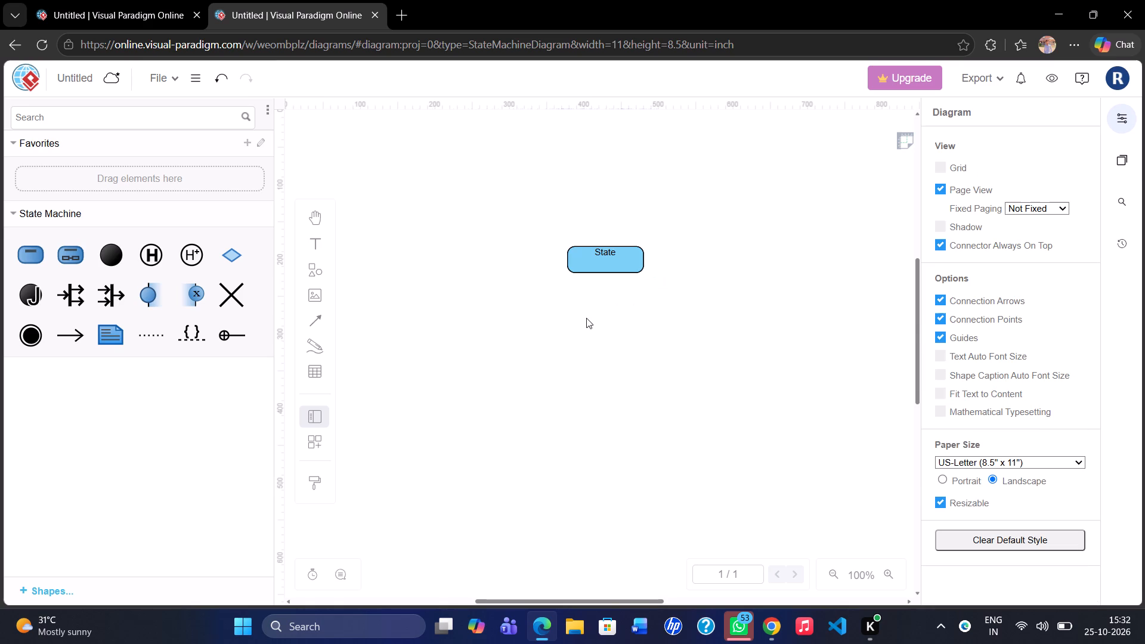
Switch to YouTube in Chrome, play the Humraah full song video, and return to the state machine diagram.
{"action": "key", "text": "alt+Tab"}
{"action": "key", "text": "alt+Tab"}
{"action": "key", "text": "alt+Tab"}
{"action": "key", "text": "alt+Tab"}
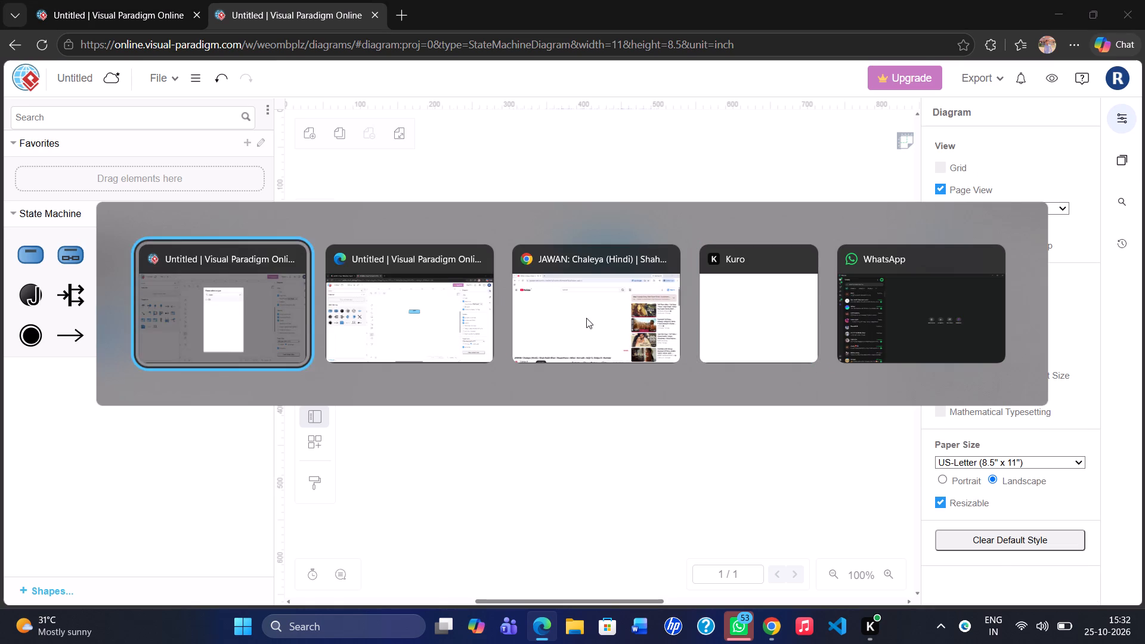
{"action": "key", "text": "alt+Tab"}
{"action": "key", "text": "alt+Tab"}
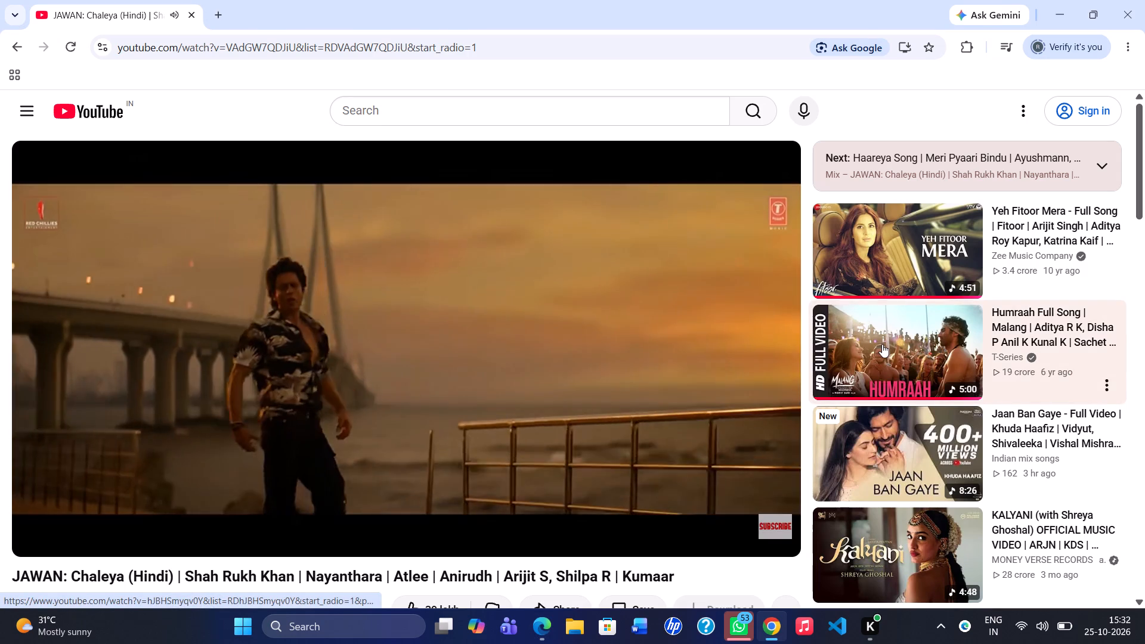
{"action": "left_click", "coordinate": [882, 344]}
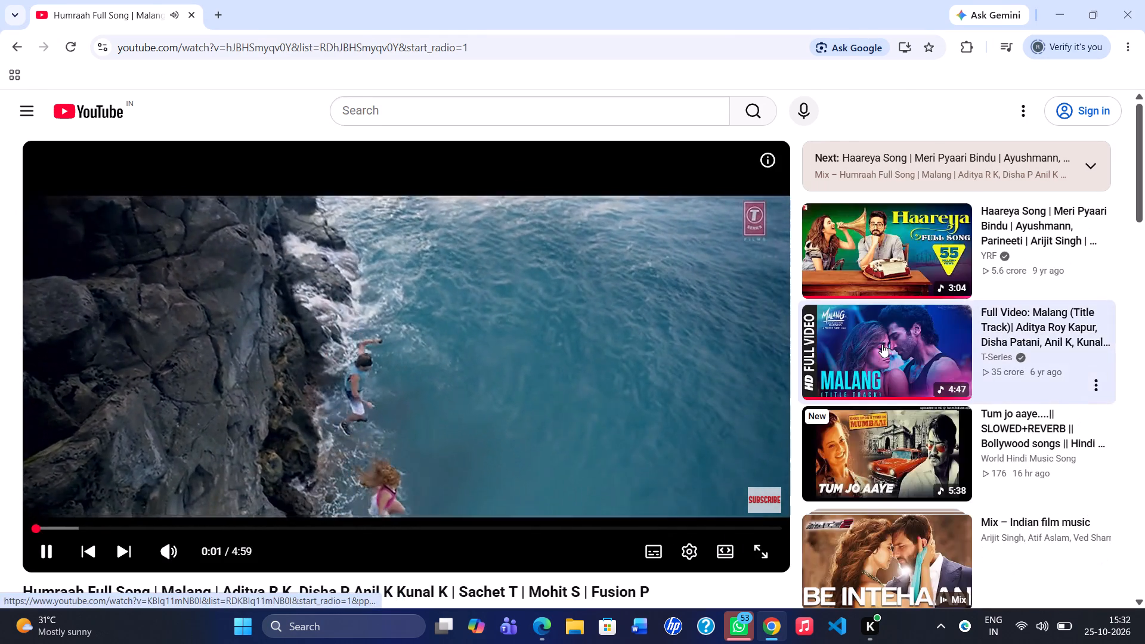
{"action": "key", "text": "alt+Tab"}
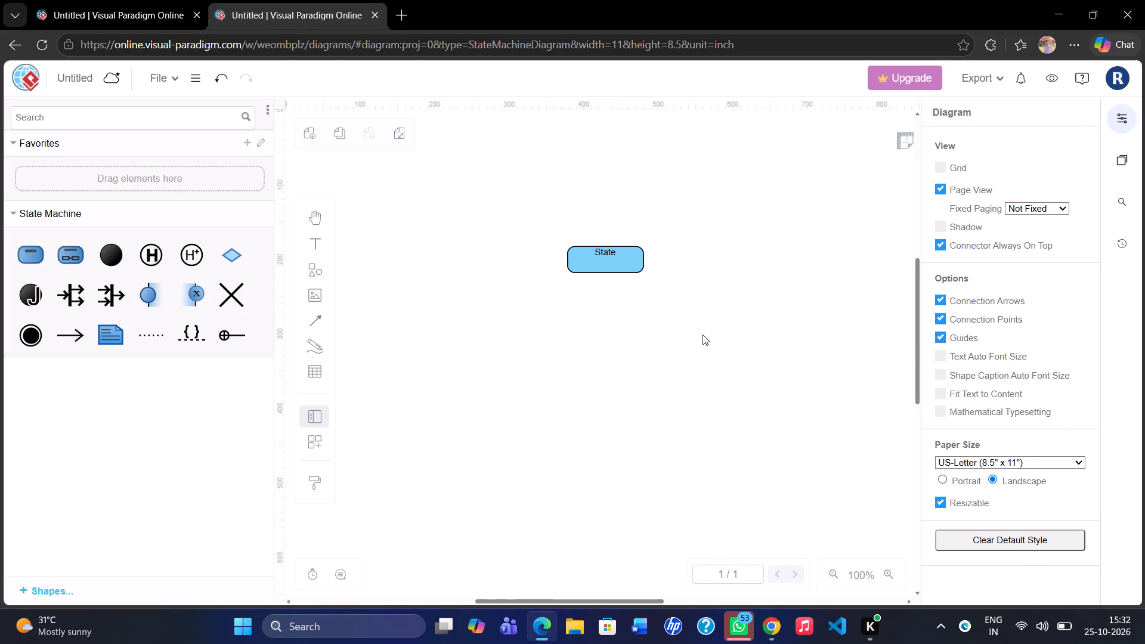
Paste a copy of the State shape and place it directly below the original, vertically aligned with it.
{"action": "key", "text": "ctrl+v"}
{"action": "left_click_drag", "start_coordinate": [725, 342], "coordinate": [609, 369]}
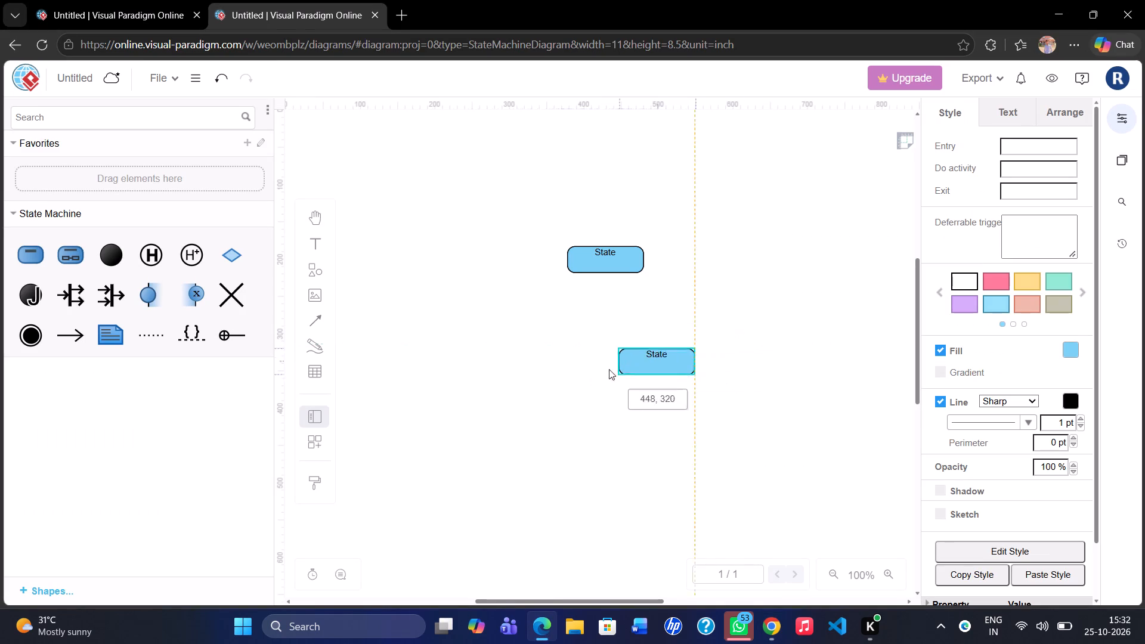
{"action": "left_click_drag", "start_coordinate": [609, 369], "coordinate": [596, 363]}
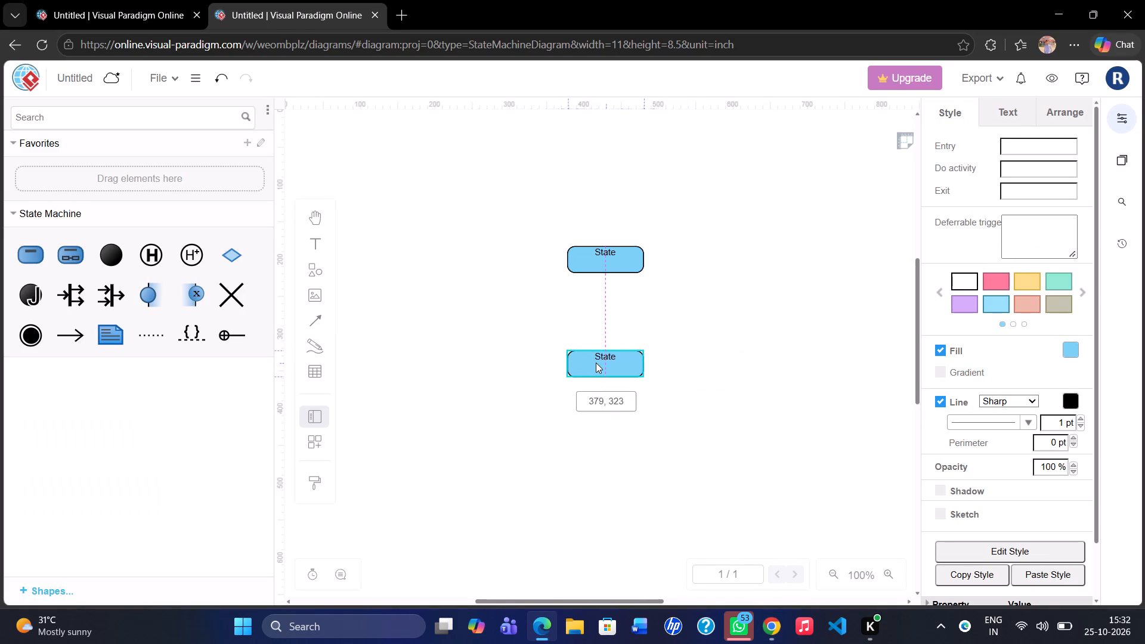
{"action": "left_click_drag", "start_coordinate": [596, 363], "coordinate": [598, 370]}
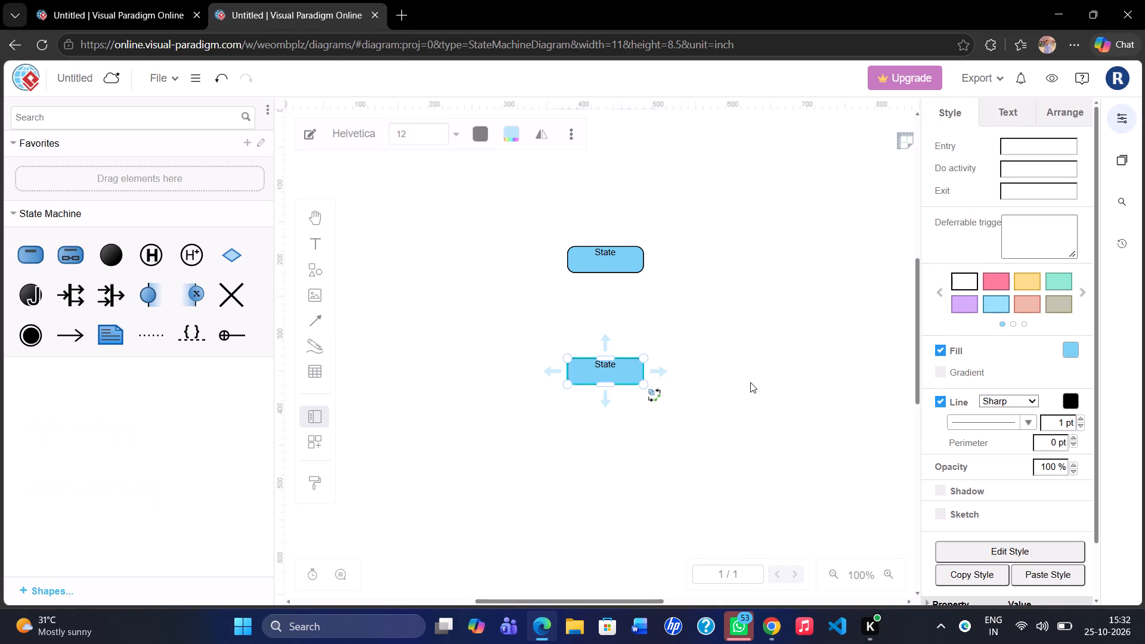
Paste another State and align it horizontally to the right of the lower state, at about 647, 333.
{"action": "left_click", "coordinate": [750, 382]}
{"action": "key", "text": "ctrl+v"}
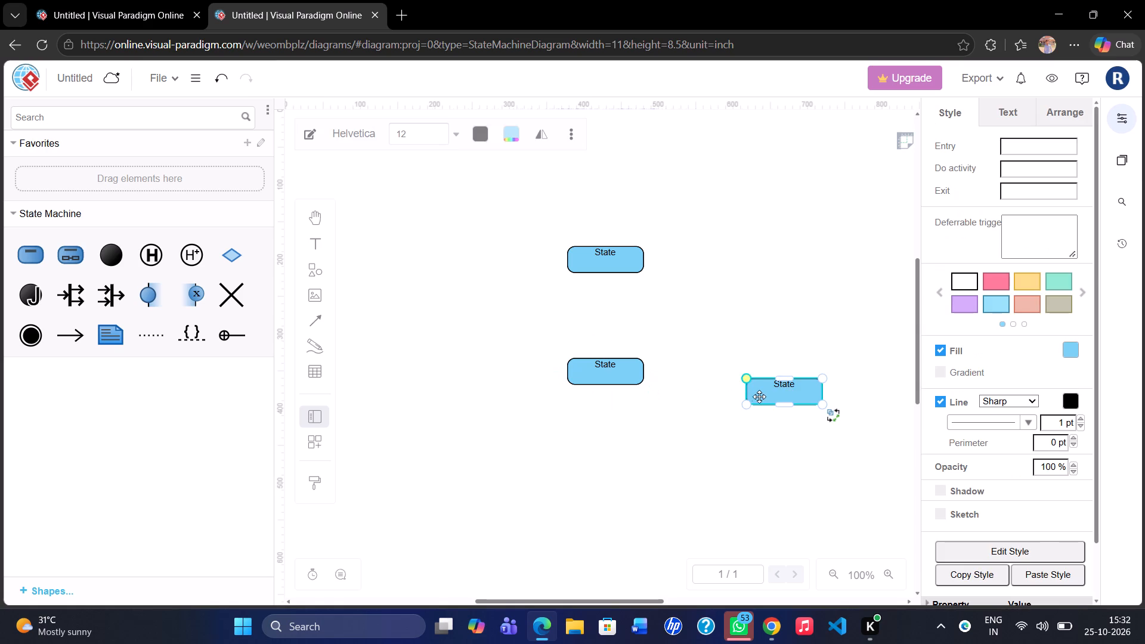
{"action": "left_click_drag", "start_coordinate": [766, 396], "coordinate": [787, 380]}
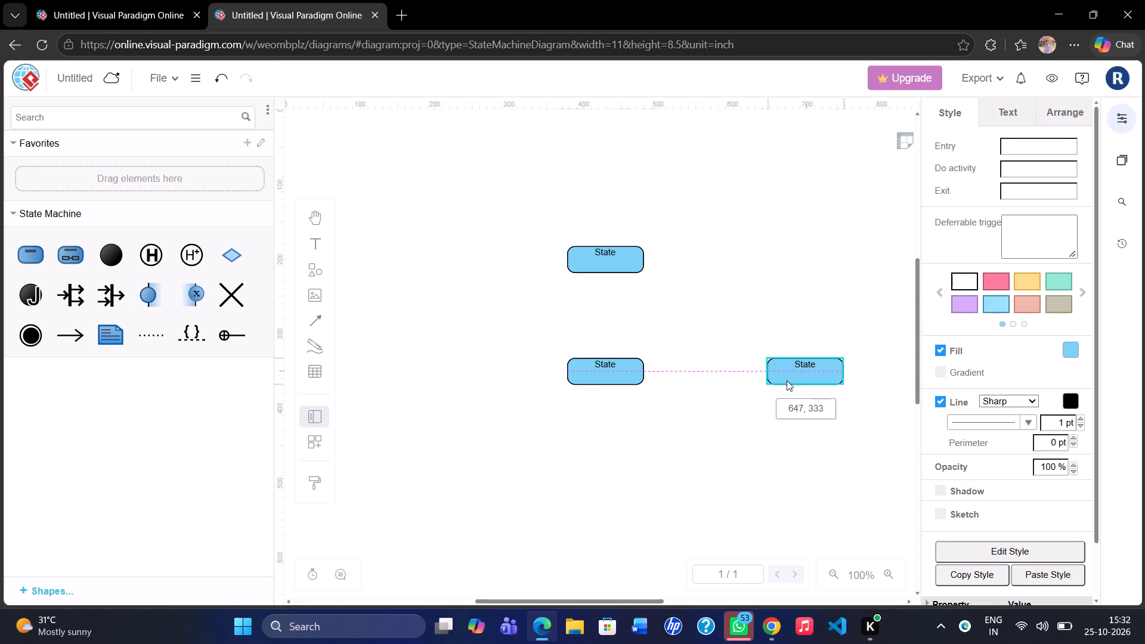
{"action": "left_click_drag", "start_coordinate": [787, 380], "coordinate": [787, 382]}
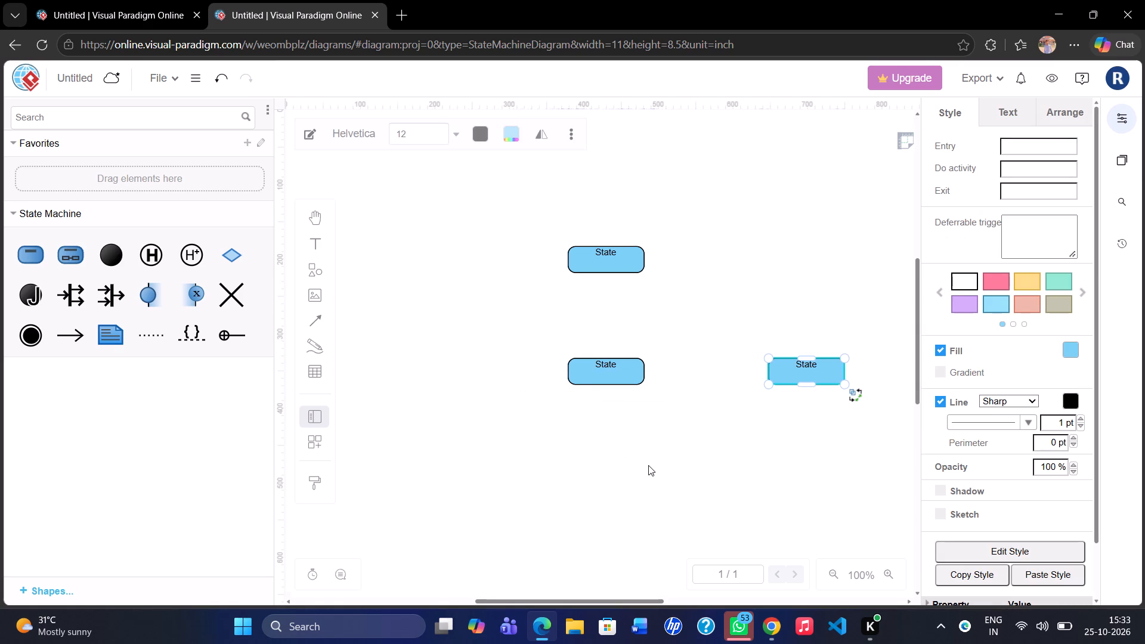
Paste another State and align it horizontally to the left of the original state, at about 129, 183.
{"action": "key", "text": "ctrl+v"}
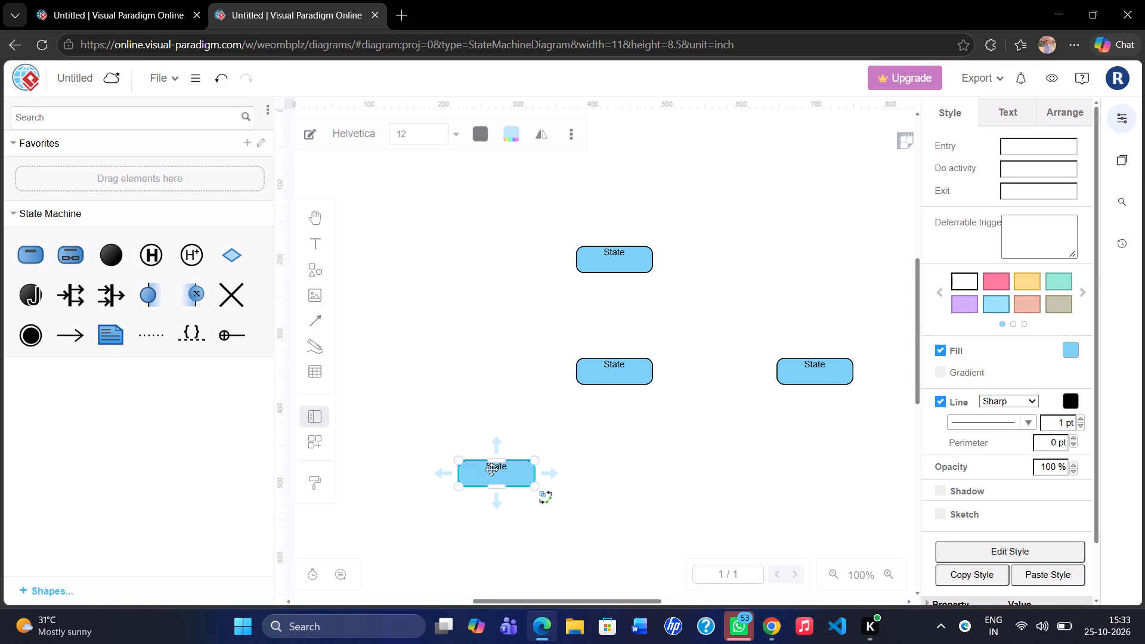
{"action": "left_click_drag", "start_coordinate": [493, 473], "coordinate": [423, 258]}
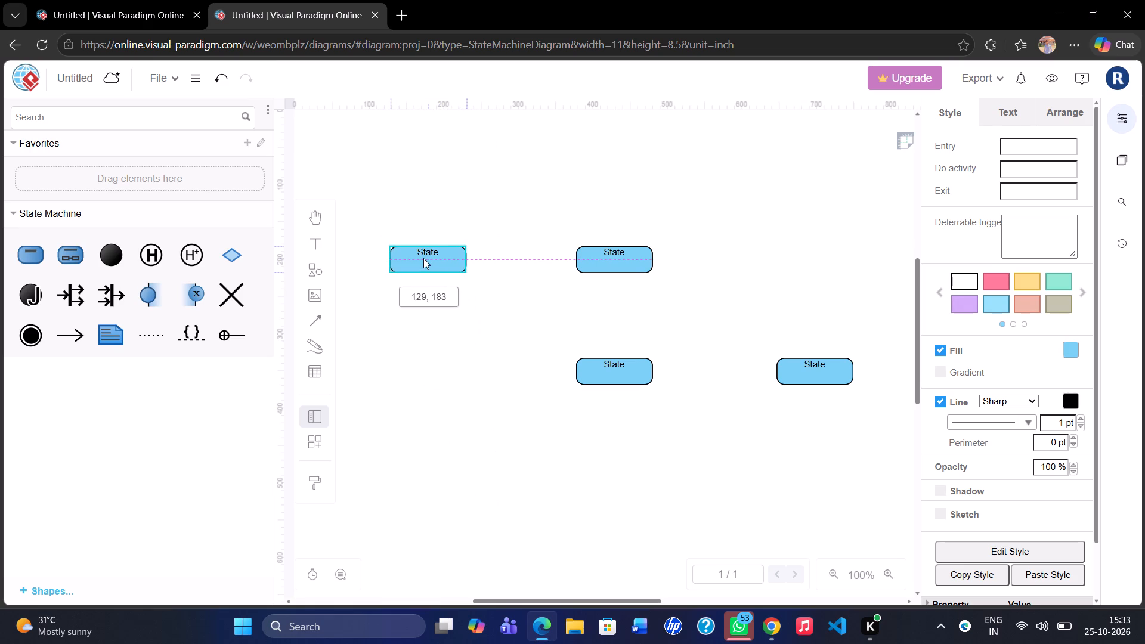
{"action": "left_click_drag", "start_coordinate": [423, 258], "coordinate": [423, 258]}
Paste another State and place it well below the upper-left state, vertically aligned with it.
{"action": "left_click", "coordinate": [474, 447]}
{"action": "key", "text": "ctrl+v"}
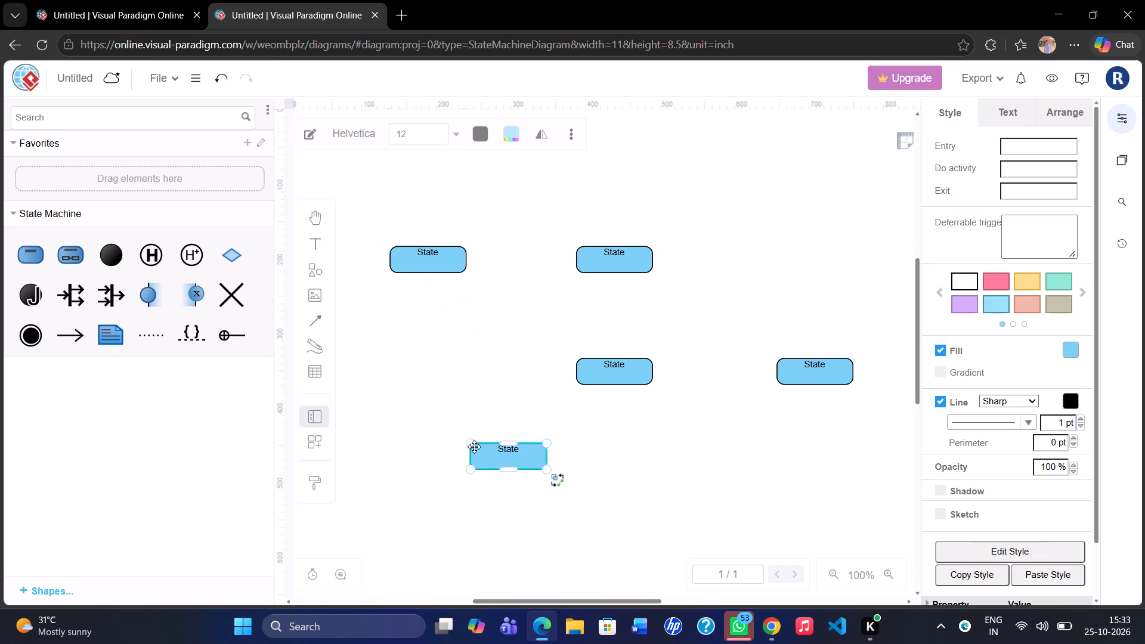
{"action": "left_click_drag", "start_coordinate": [502, 455], "coordinate": [491, 433]}
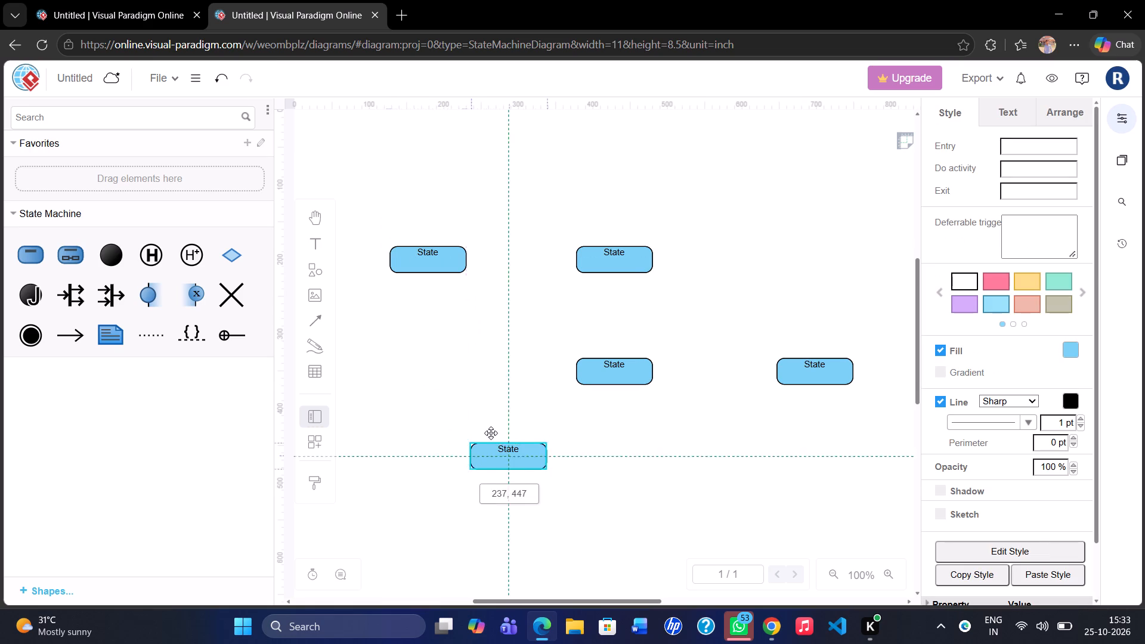
{"action": "left_click_drag", "start_coordinate": [491, 433], "coordinate": [432, 428]}
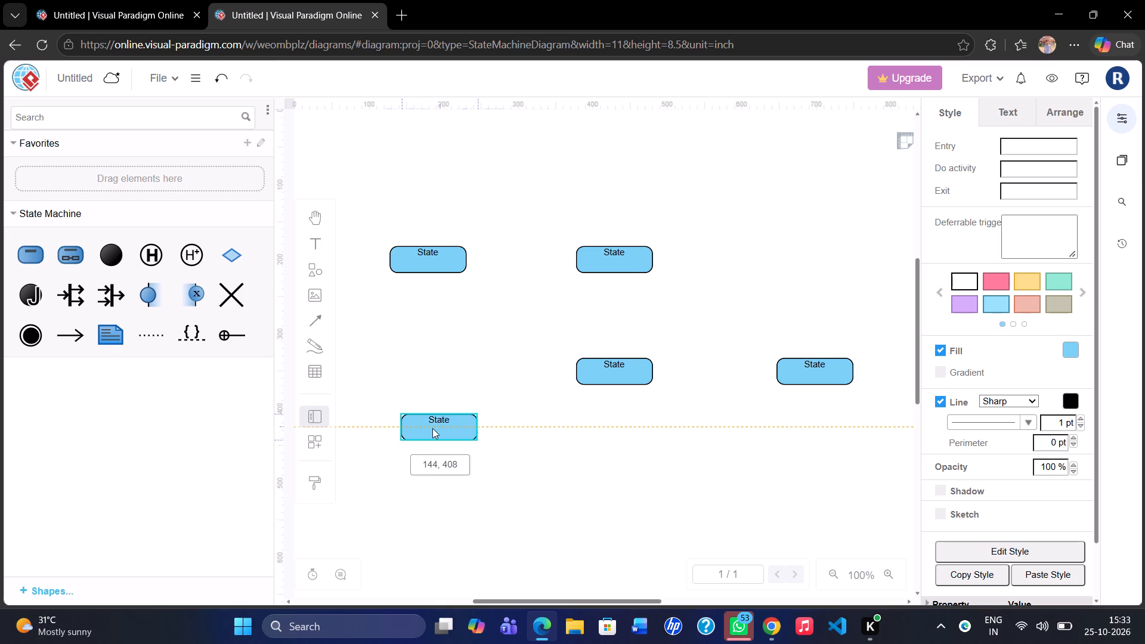
{"action": "left_click_drag", "start_coordinate": [432, 428], "coordinate": [424, 432]}
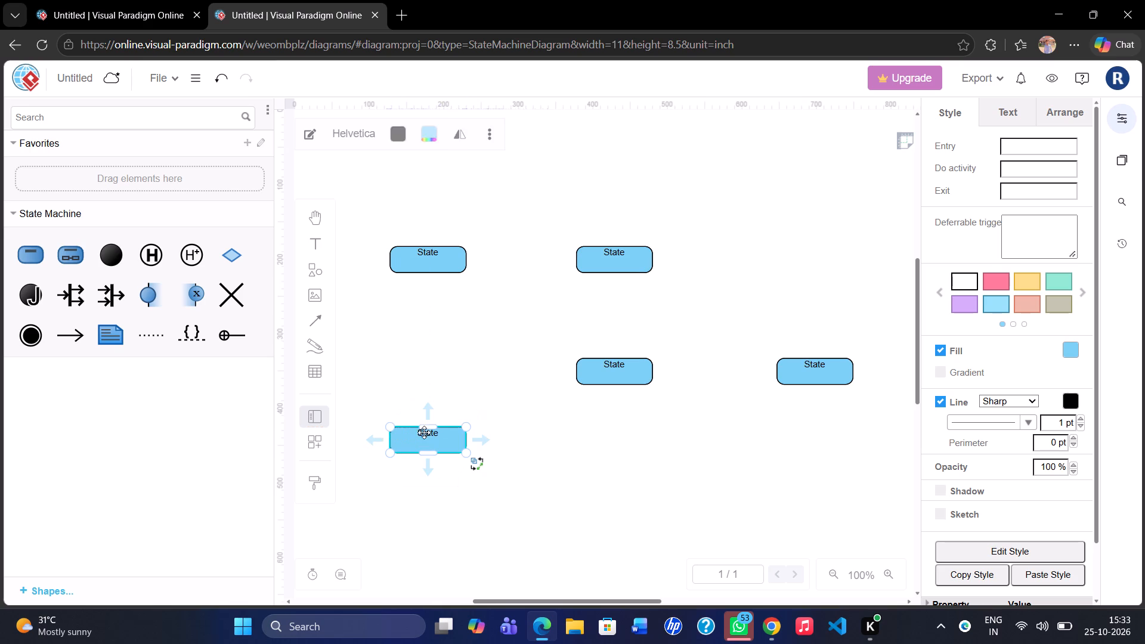
Paste another State and place it well below the two middle-column states, vertically aligned with them.
{"action": "left_click", "coordinate": [662, 480]}
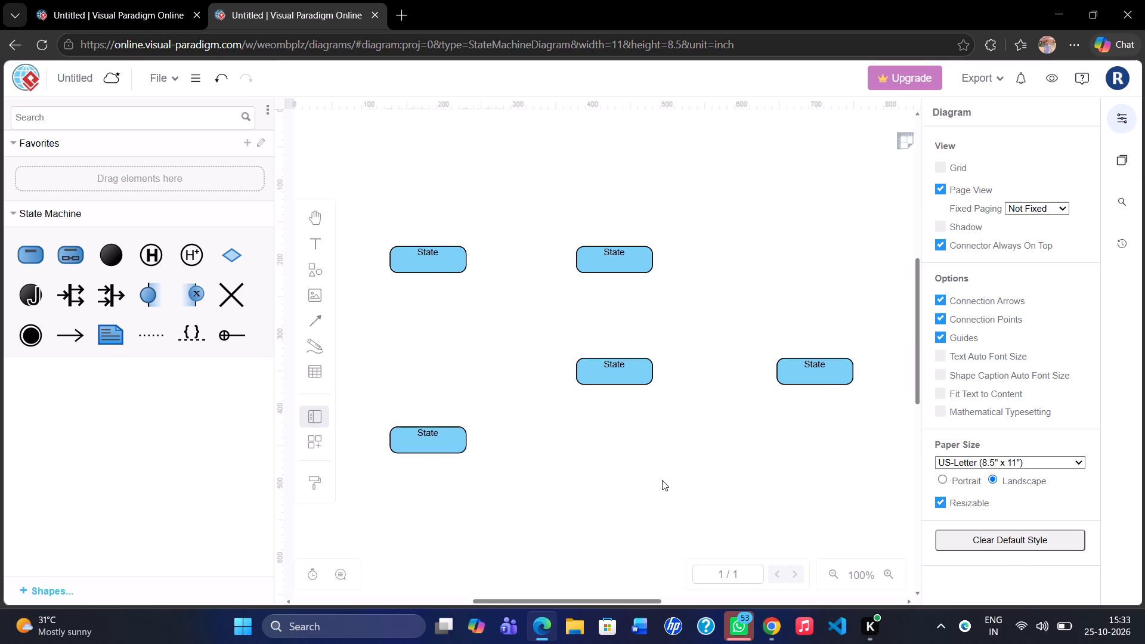
{"action": "key", "text": "ctrl+v"}
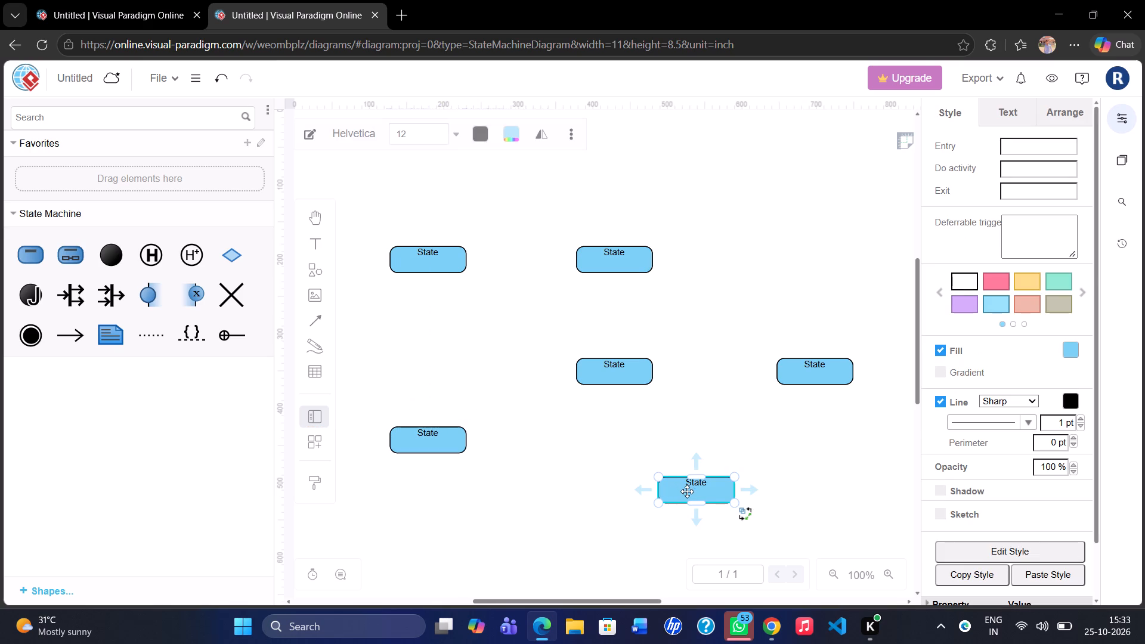
{"action": "left_click_drag", "start_coordinate": [687, 491], "coordinate": [599, 574]}
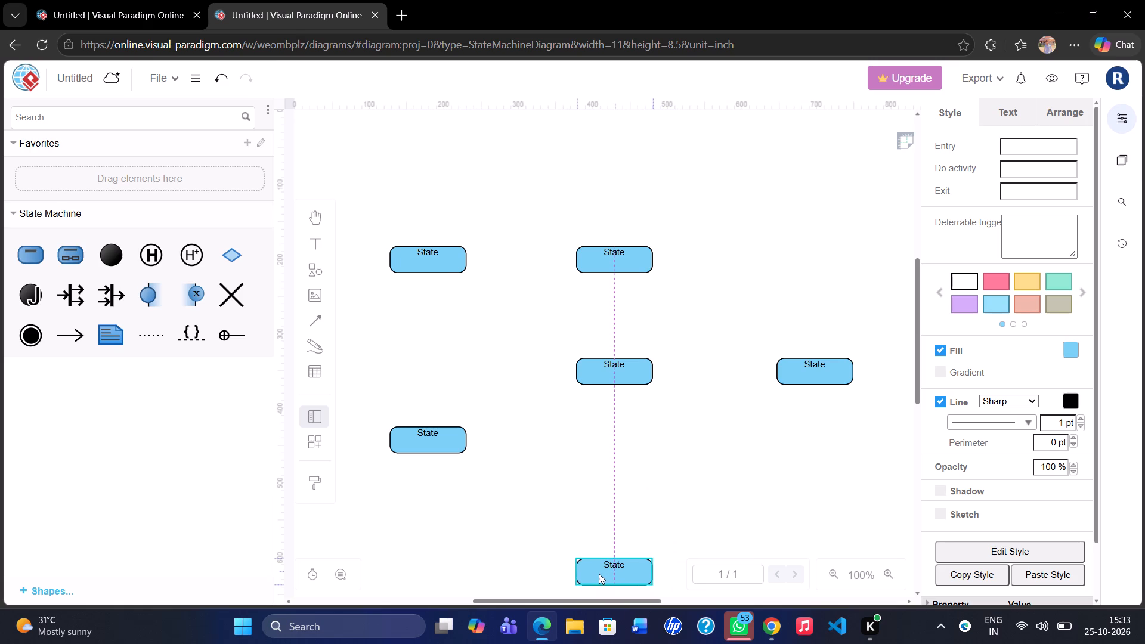
{"action": "left_click_drag", "start_coordinate": [599, 574], "coordinate": [600, 574]}
Paste another State and place it below the state in the right-hand column, vertically aligned with it.
{"action": "left_click", "coordinate": [778, 480]}
{"action": "key", "text": "ctrl+v"}
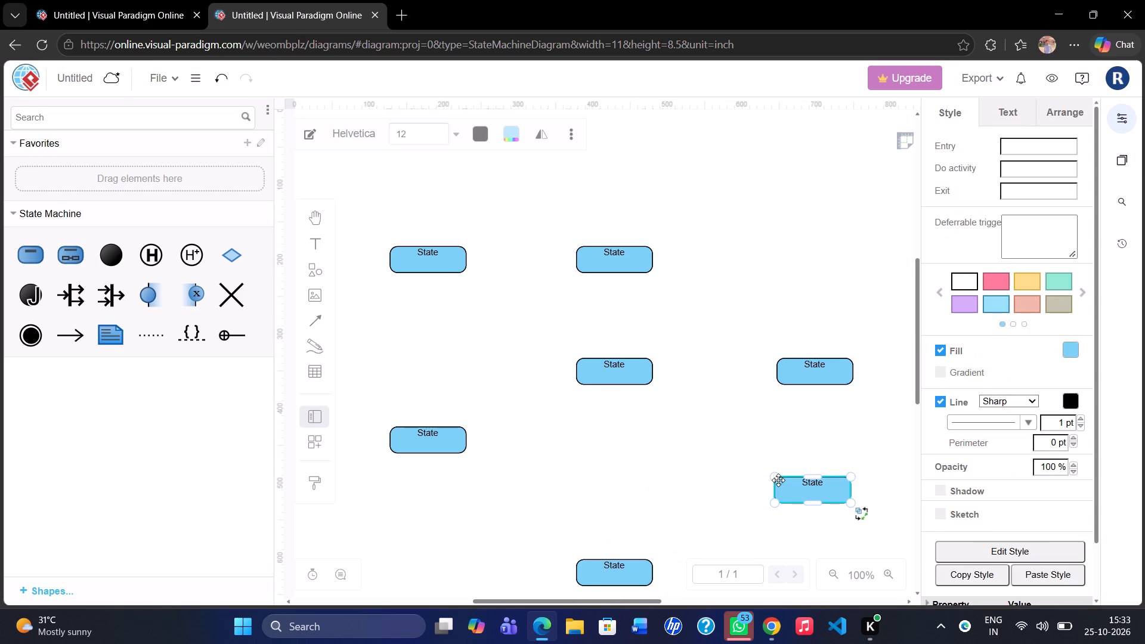
{"action": "left_click_drag", "start_coordinate": [812, 493], "coordinate": [819, 491]}
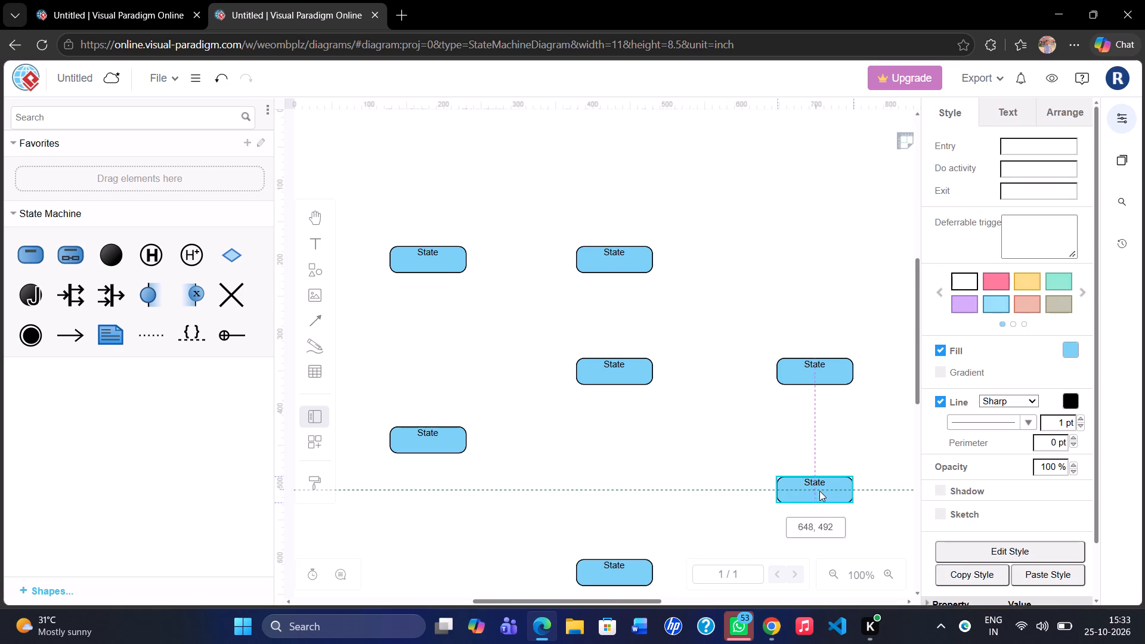
{"action": "left_click_drag", "start_coordinate": [819, 491], "coordinate": [819, 501]}
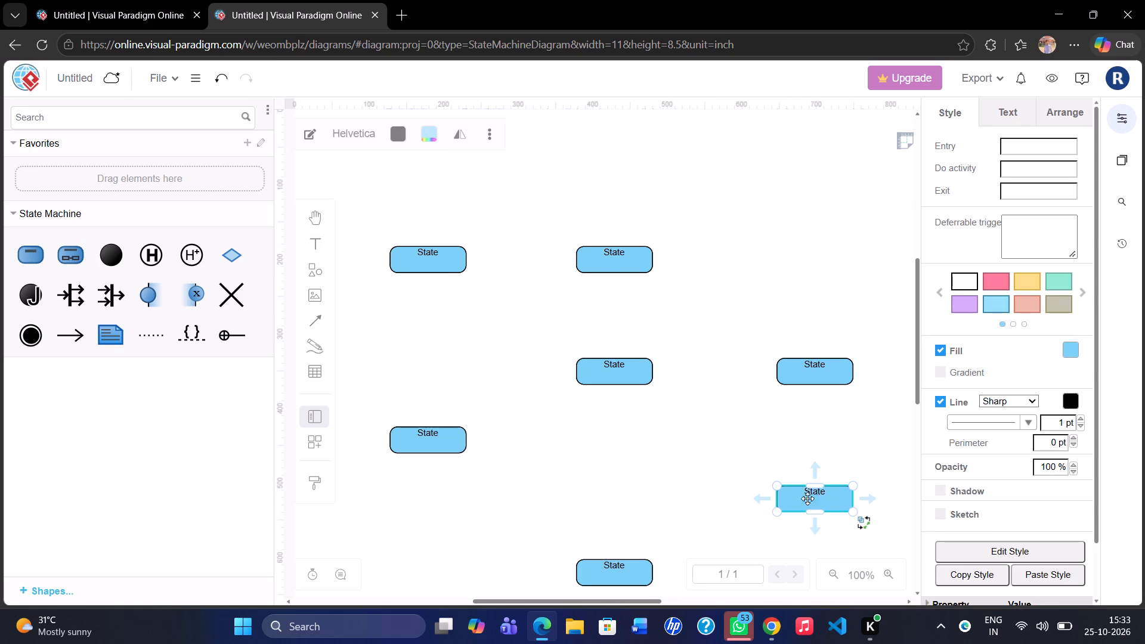
{"action": "left_click", "coordinate": [596, 448]}
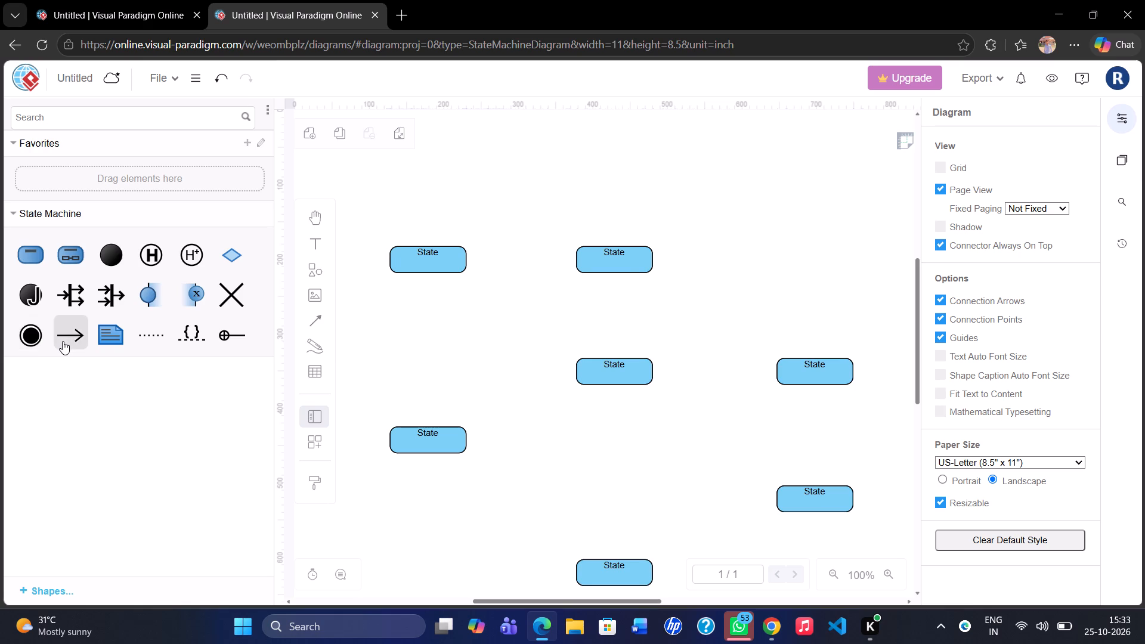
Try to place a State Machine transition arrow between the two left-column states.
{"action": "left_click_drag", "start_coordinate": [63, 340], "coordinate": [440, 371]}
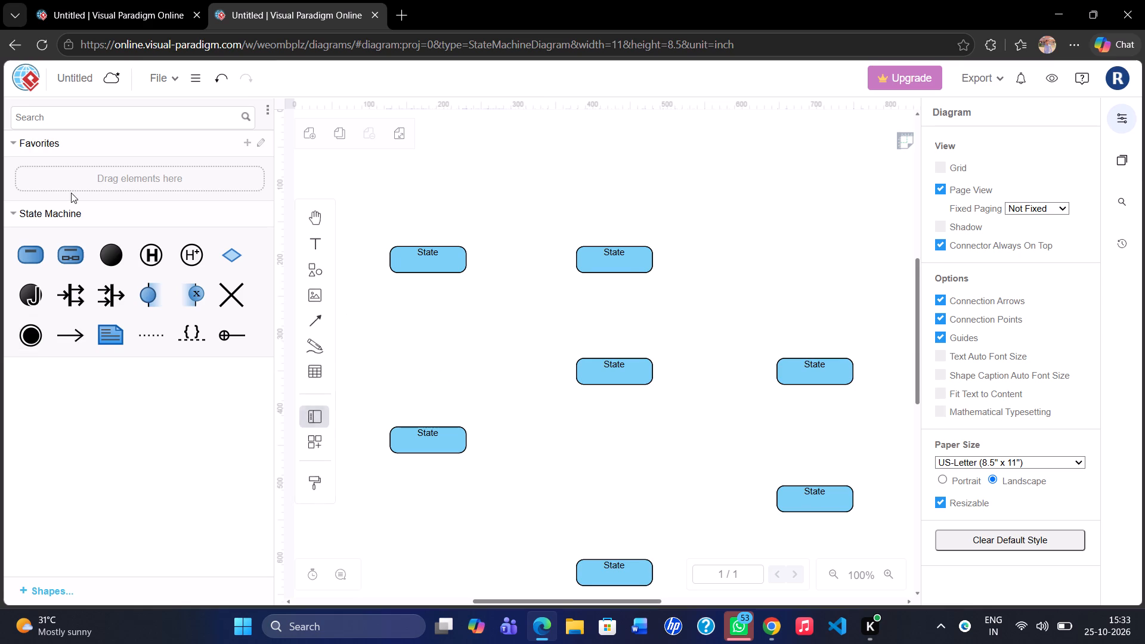
Add the General shape set from the Standard category to the shape palette.
{"action": "left_click", "coordinate": [41, 589]}
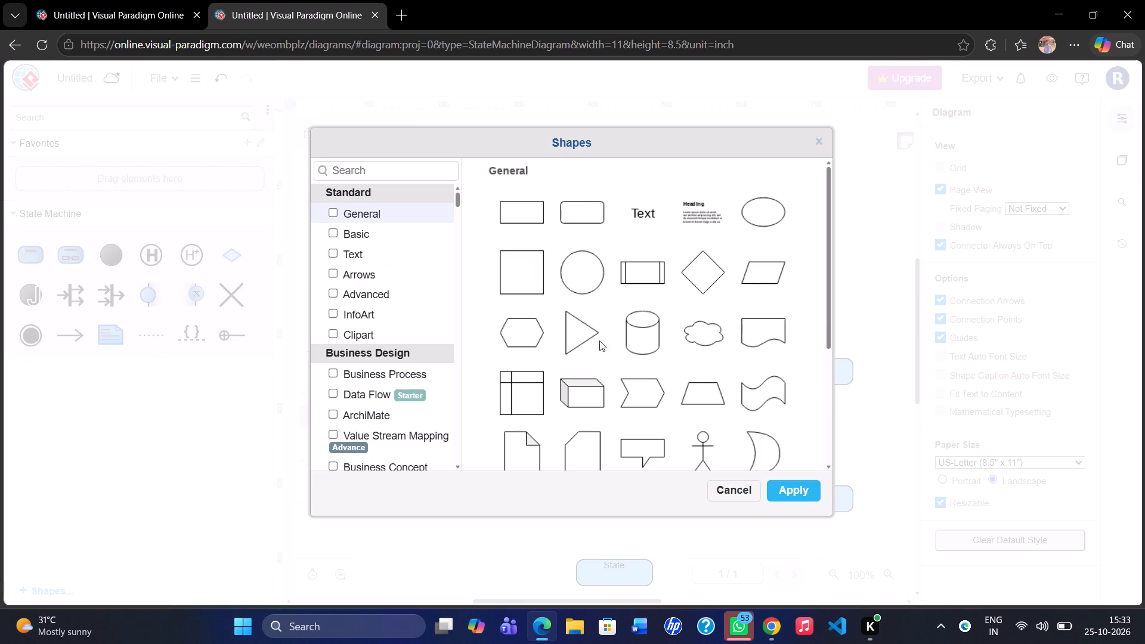
{"action": "left_click", "coordinate": [359, 215]}
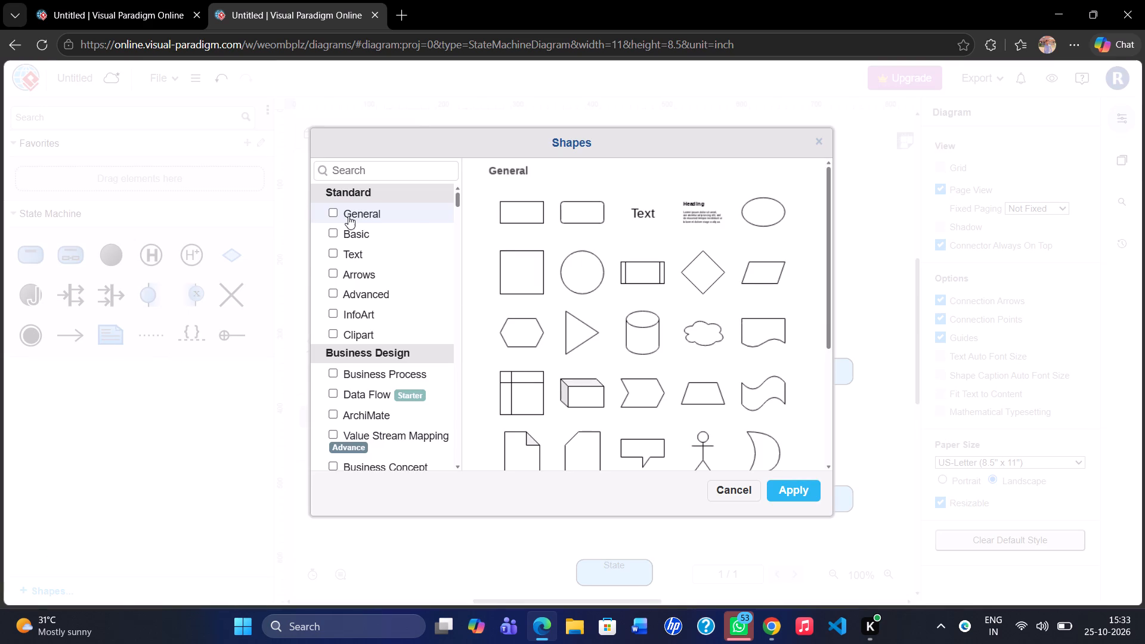
{"action": "left_click", "coordinate": [338, 211]}
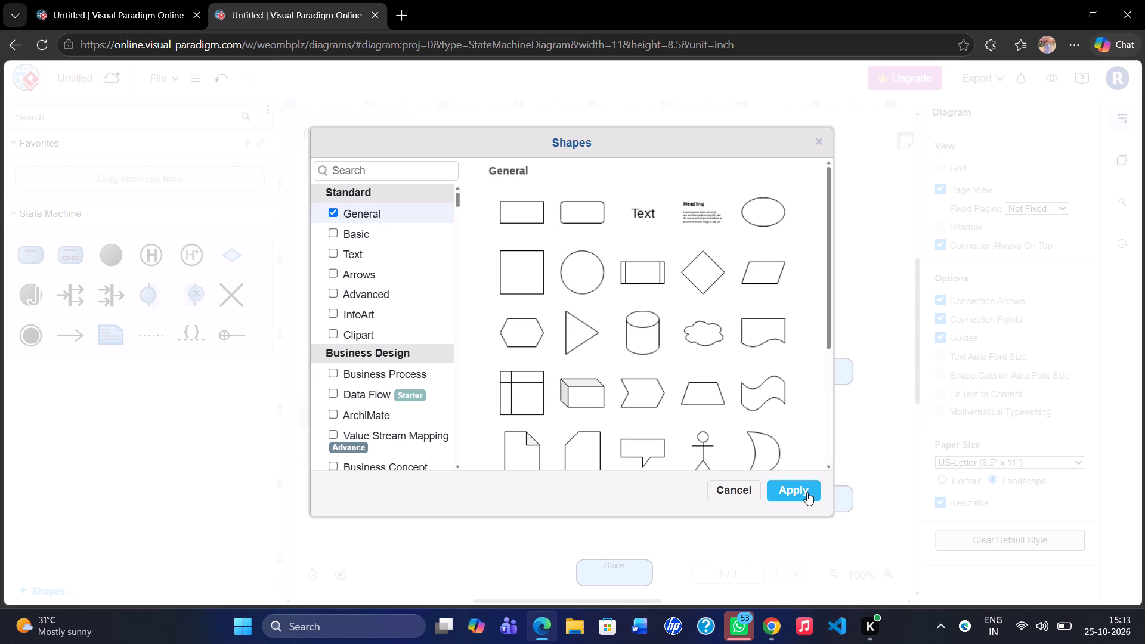
{"action": "left_click", "coordinate": [807, 492]}
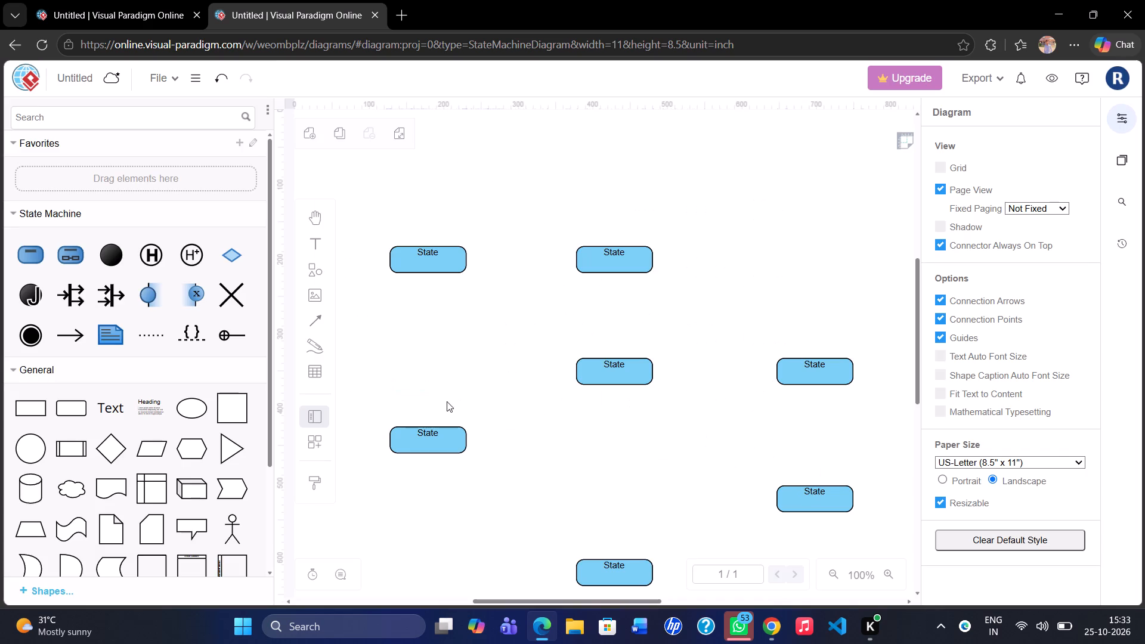
Add a General straight single-headed arrow from the top of the lower-left state to the bottom-left corner of the upper-middle state.
{"action": "scroll", "coordinate": [106, 432], "scroll_direction": "down", "scroll_amount": 2}
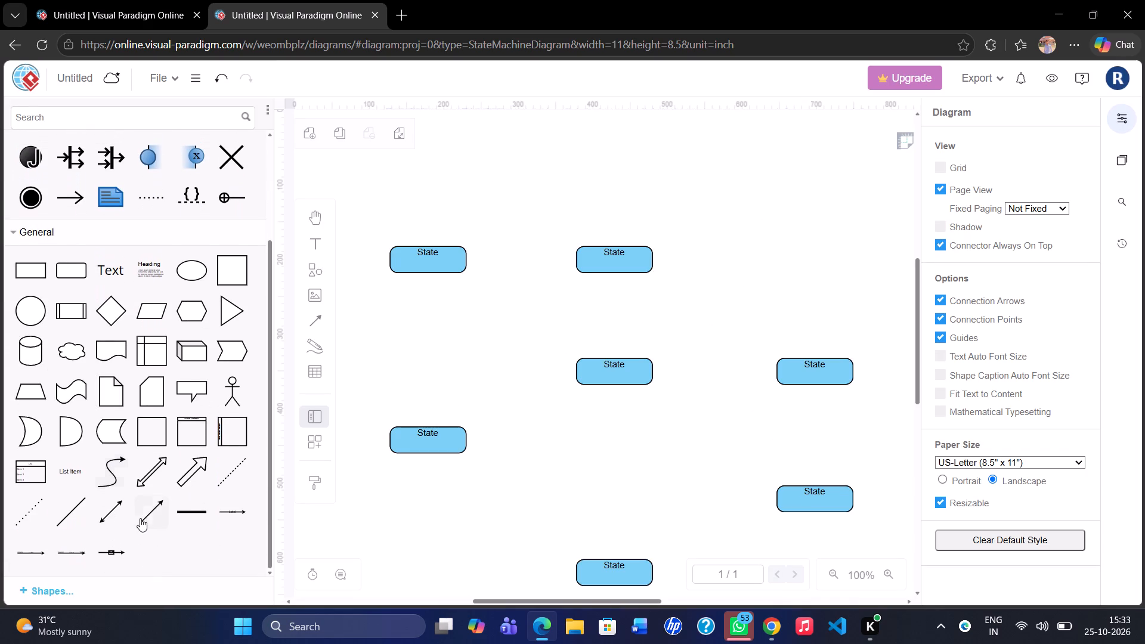
{"action": "left_click_drag", "start_coordinate": [144, 518], "coordinate": [441, 355]}
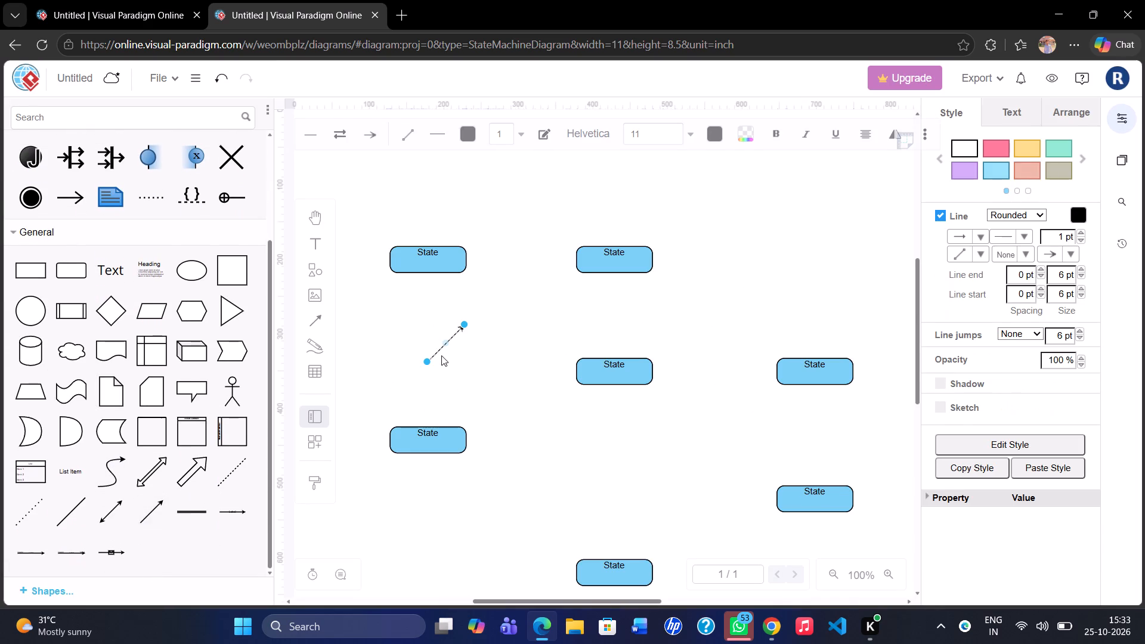
{"action": "left_click", "coordinate": [441, 355]}
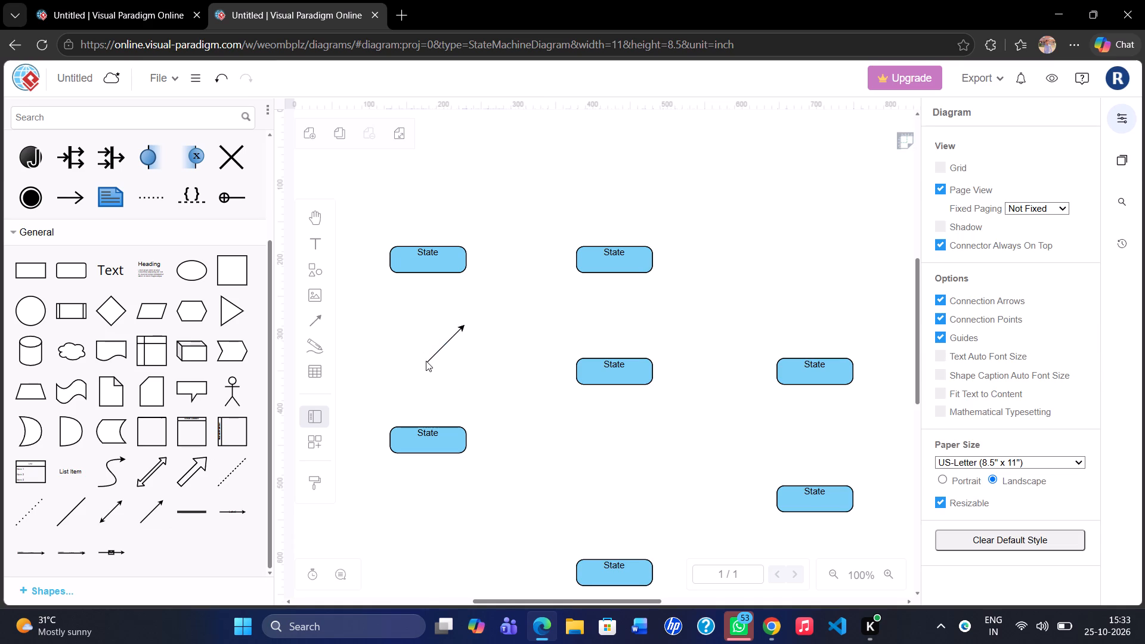
{"action": "left_click_drag", "start_coordinate": [426, 361], "coordinate": [429, 406]}
{"action": "left_click", "coordinate": [434, 354]}
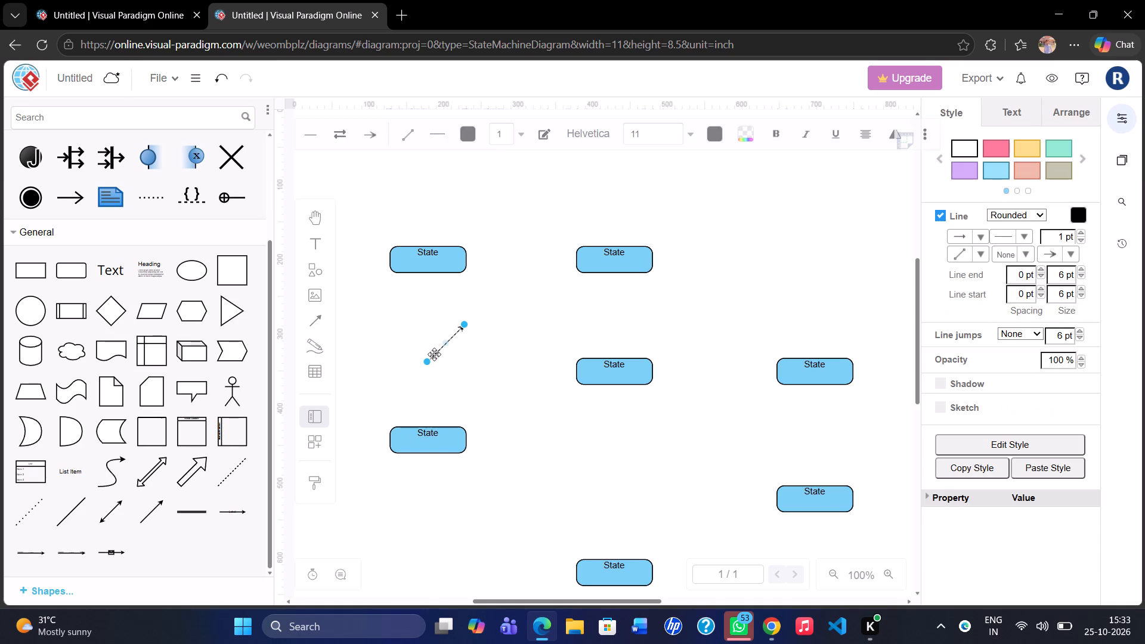
{"action": "left_click_drag", "start_coordinate": [426, 360], "coordinate": [428, 428]}
{"action": "left_click_drag", "start_coordinate": [464, 323], "coordinate": [572, 275]}
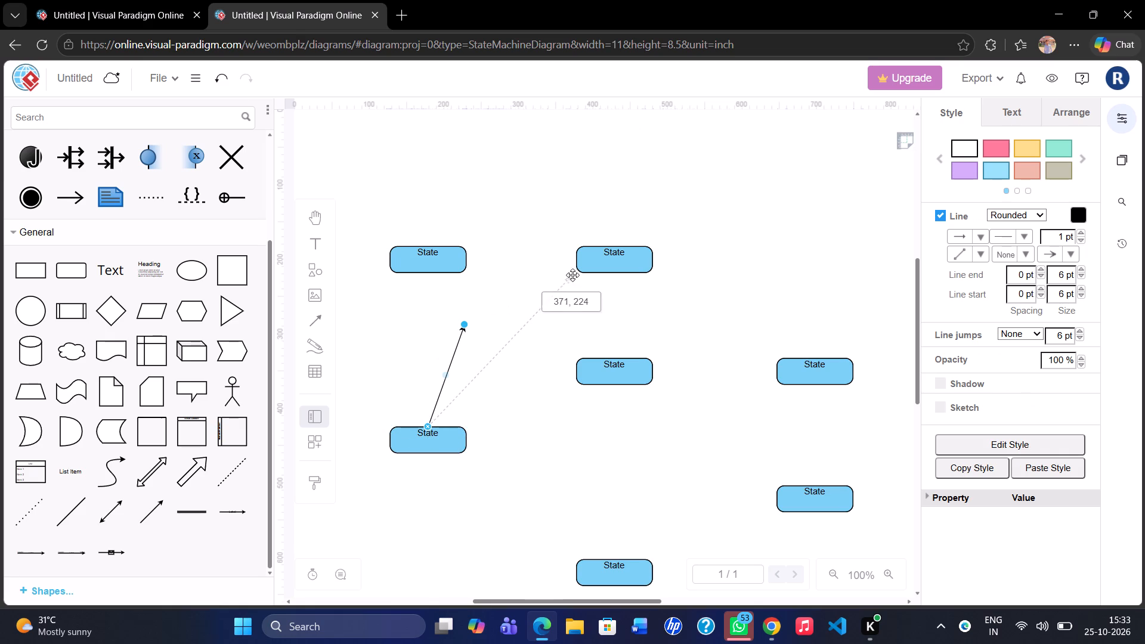
{"action": "left_click_drag", "start_coordinate": [572, 275], "coordinate": [581, 273]}
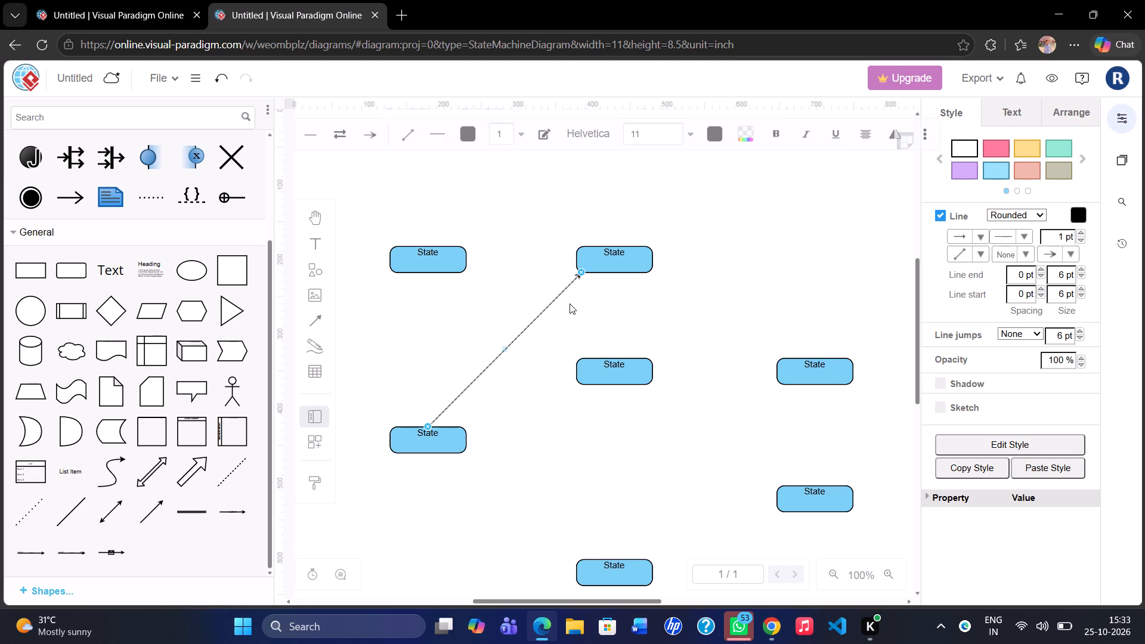
{"action": "left_click", "coordinate": [570, 304]}
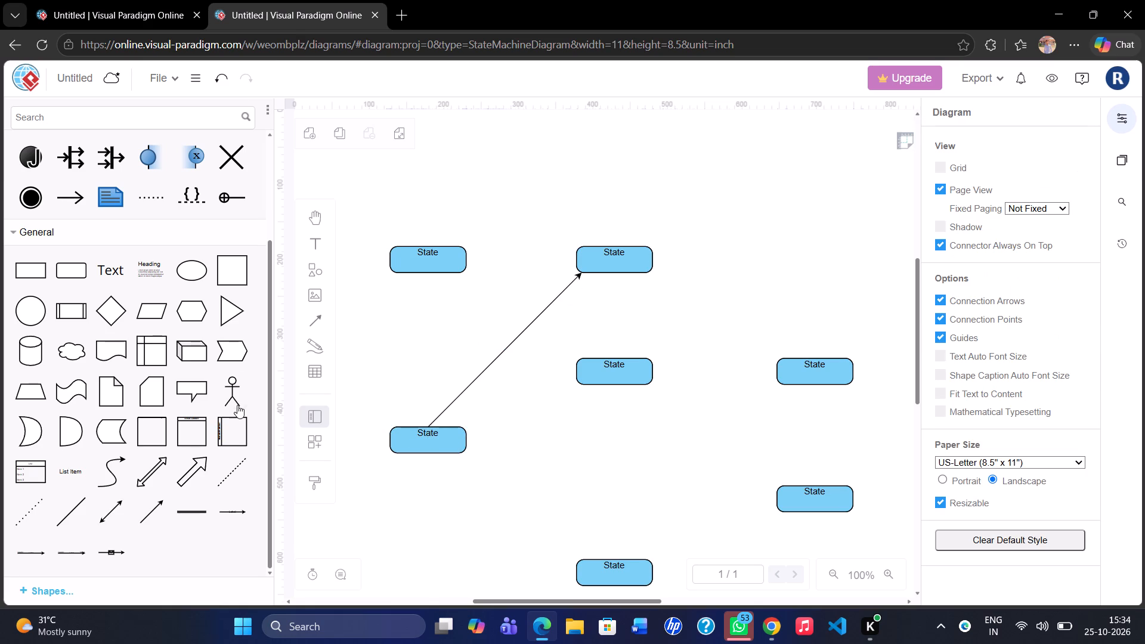
Add a horizontal single-headed arrow from the lower right side of the upper-left state to the upper-middle state.
{"action": "left_click_drag", "start_coordinate": [156, 515], "coordinate": [511, 250]}
{"action": "left_click_drag", "start_coordinate": [511, 250], "coordinate": [527, 268]}
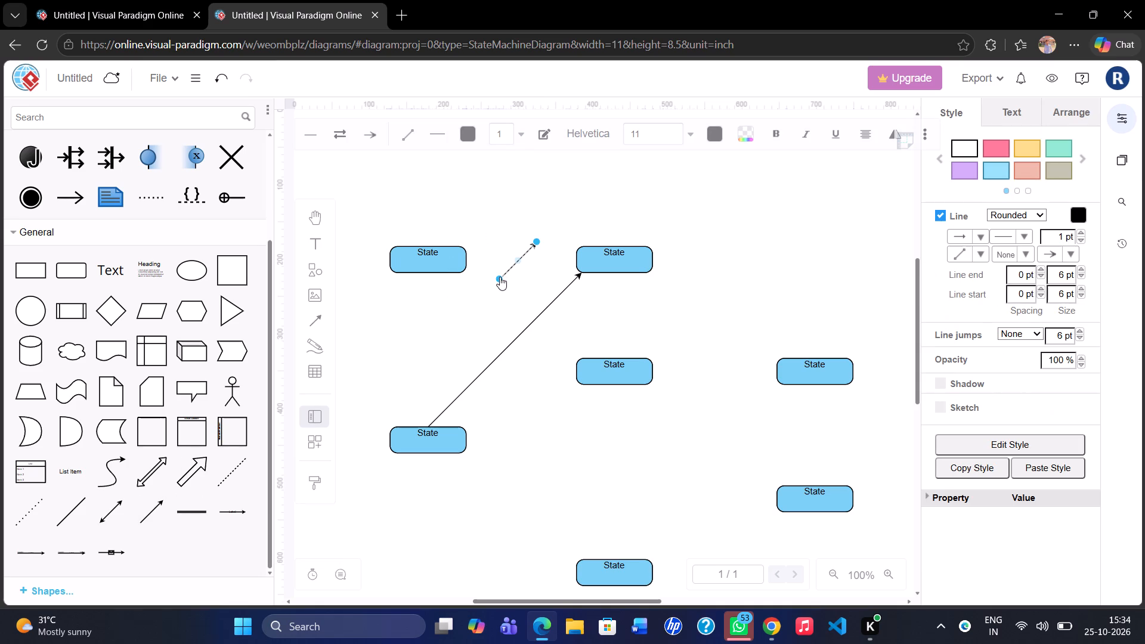
{"action": "left_click_drag", "start_coordinate": [500, 277], "coordinate": [468, 267]}
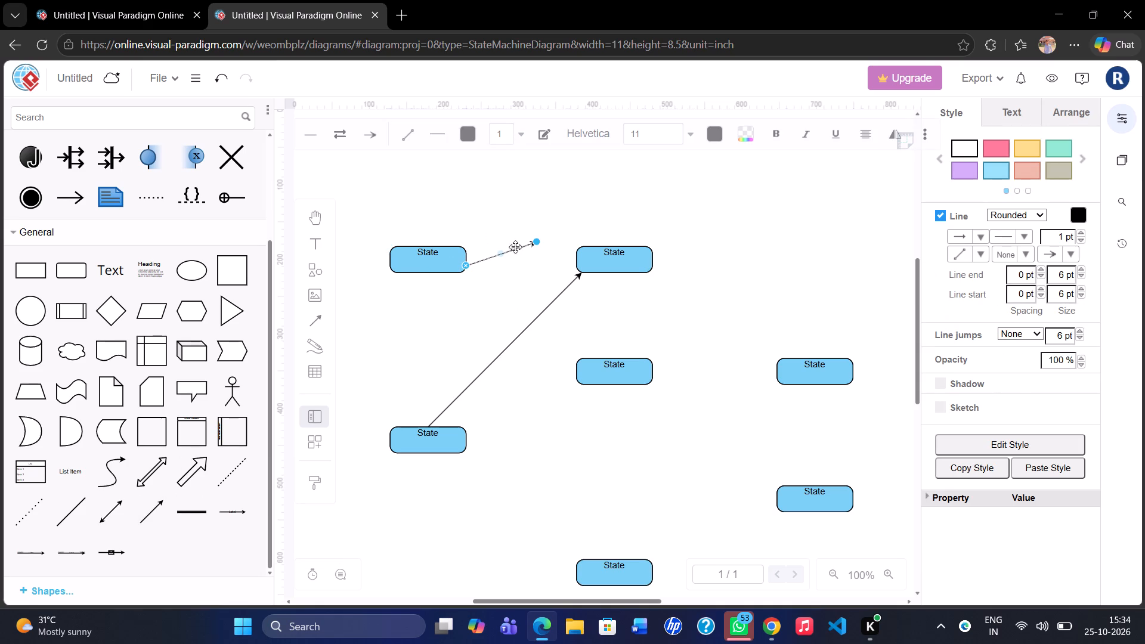
{"action": "left_click_drag", "start_coordinate": [537, 241], "coordinate": [575, 274]}
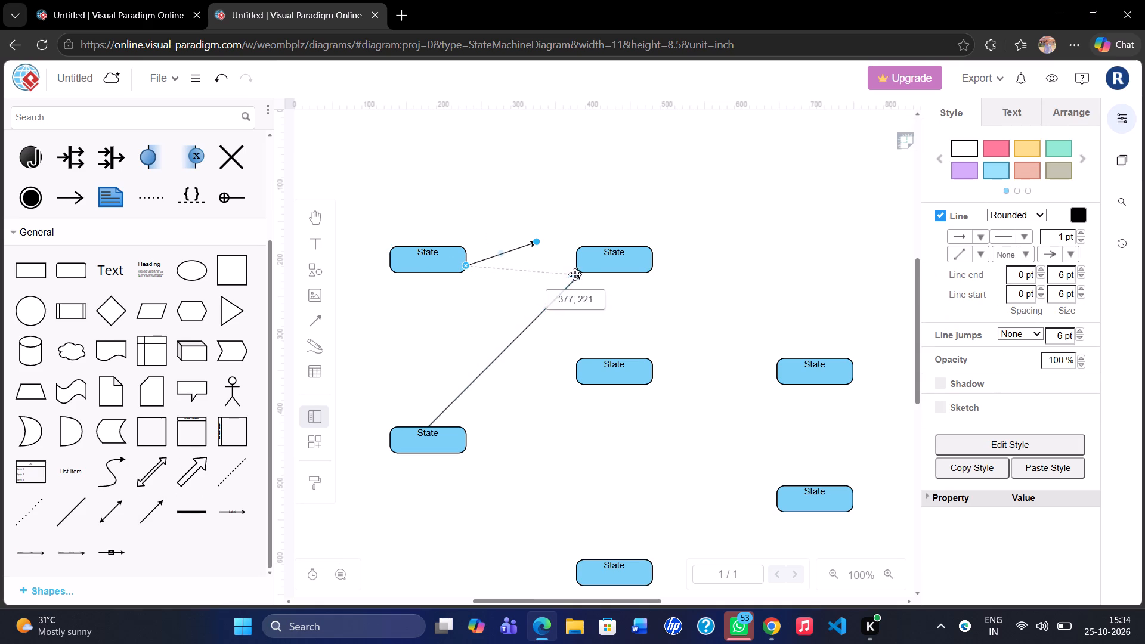
{"action": "left_click_drag", "start_coordinate": [575, 274], "coordinate": [574, 267]}
{"action": "left_click_drag", "start_coordinate": [574, 267], "coordinate": [578, 267]}
{"action": "left_click", "coordinate": [522, 281]}
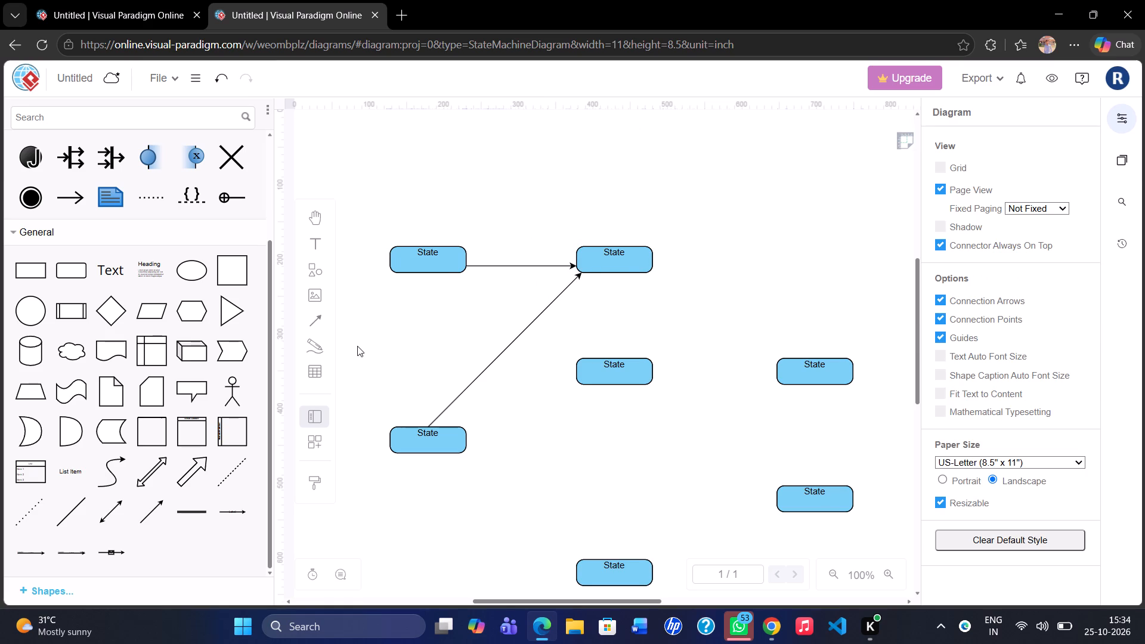
Add a parallel return arrow from the upper-middle state to the upper-left state, just above the existing arrow.
{"action": "left_click_drag", "start_coordinate": [158, 497], "coordinate": [518, 228]}
{"action": "left_click_drag", "start_coordinate": [485, 261], "coordinate": [551, 252]}
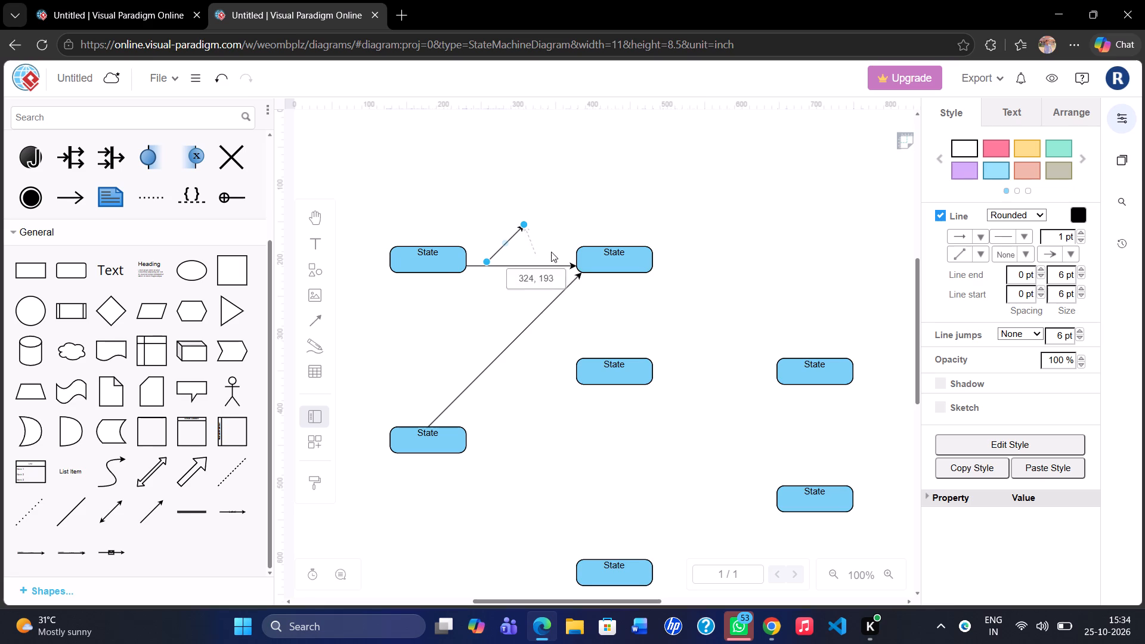
{"action": "left_click_drag", "start_coordinate": [551, 252], "coordinate": [577, 252]}
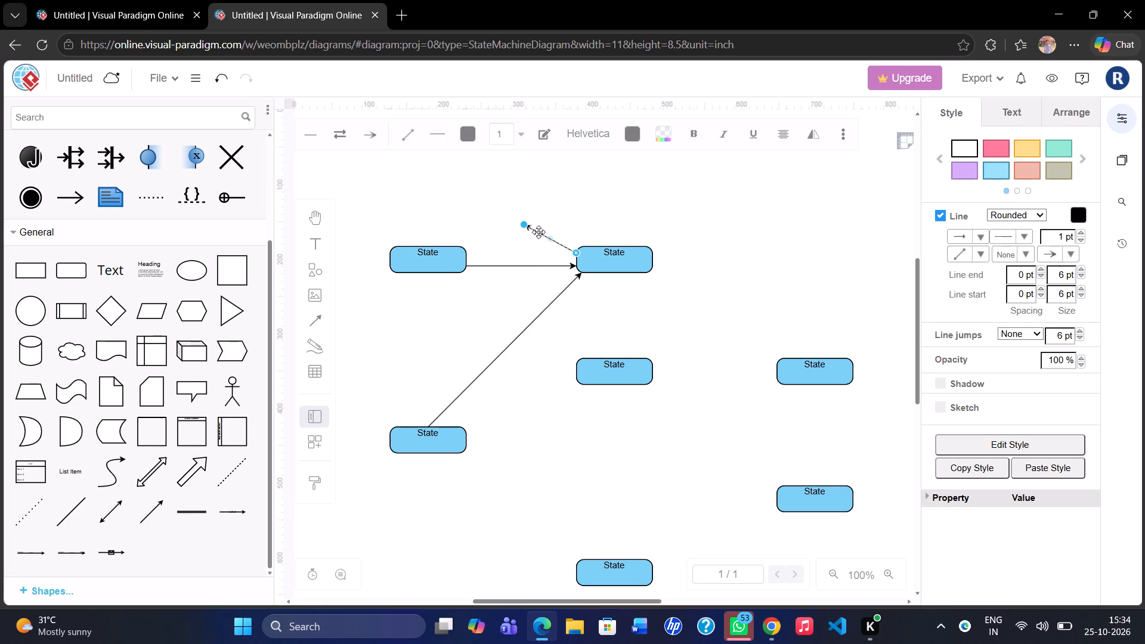
{"action": "left_click_drag", "start_coordinate": [522, 224], "coordinate": [474, 253]}
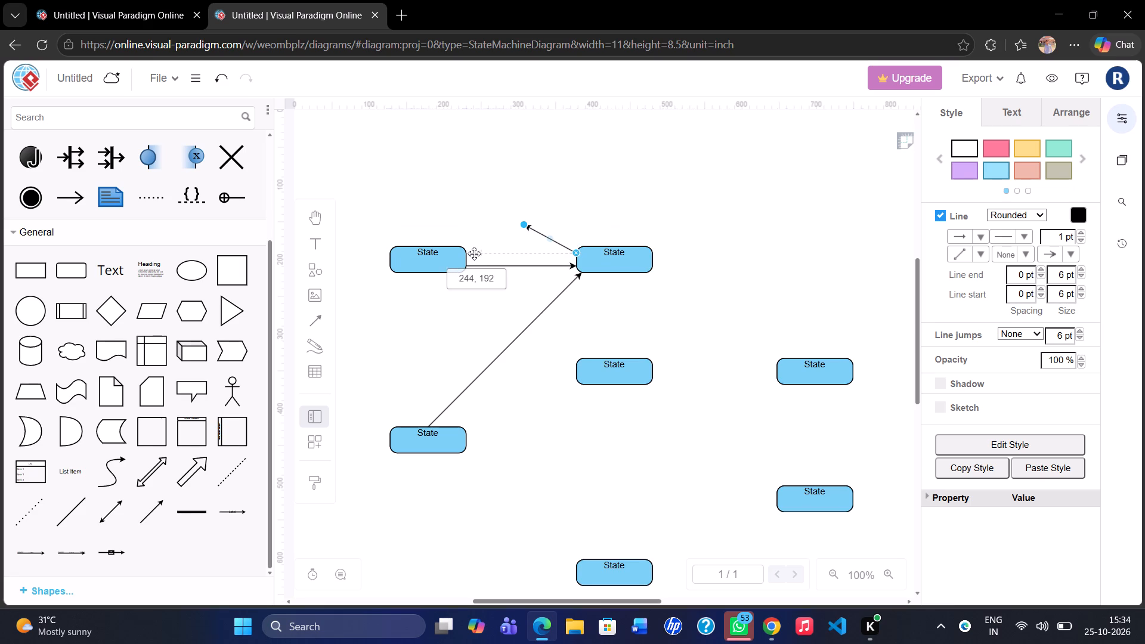
{"action": "left_click_drag", "start_coordinate": [474, 253], "coordinate": [468, 253]}
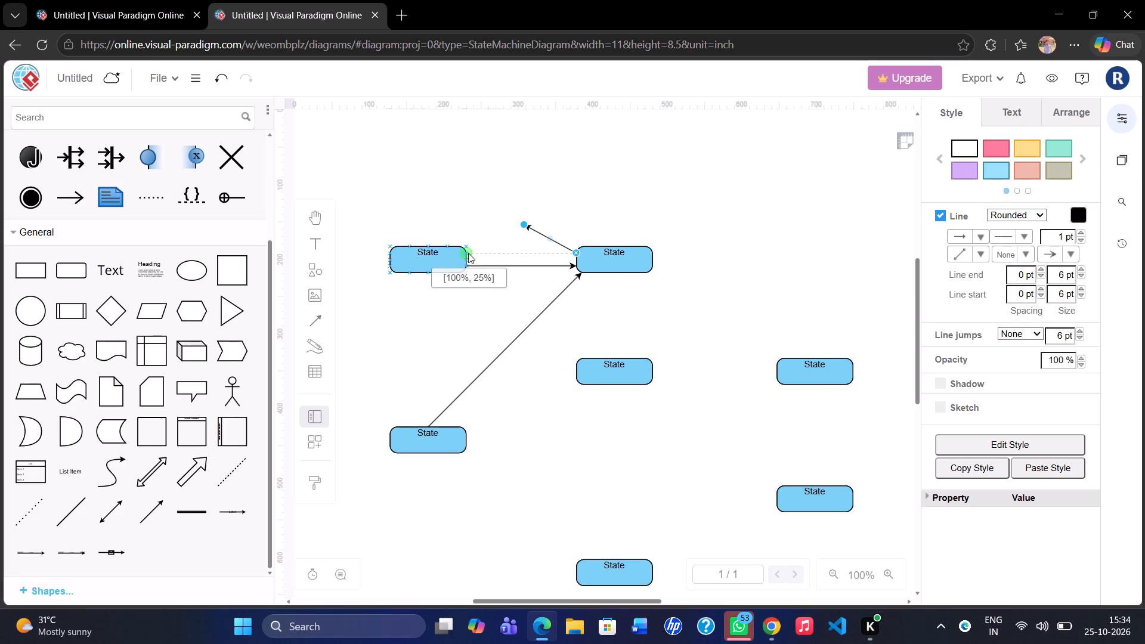
{"action": "left_click_drag", "start_coordinate": [468, 253], "coordinate": [467, 253]}
{"action": "left_click", "coordinate": [449, 315]}
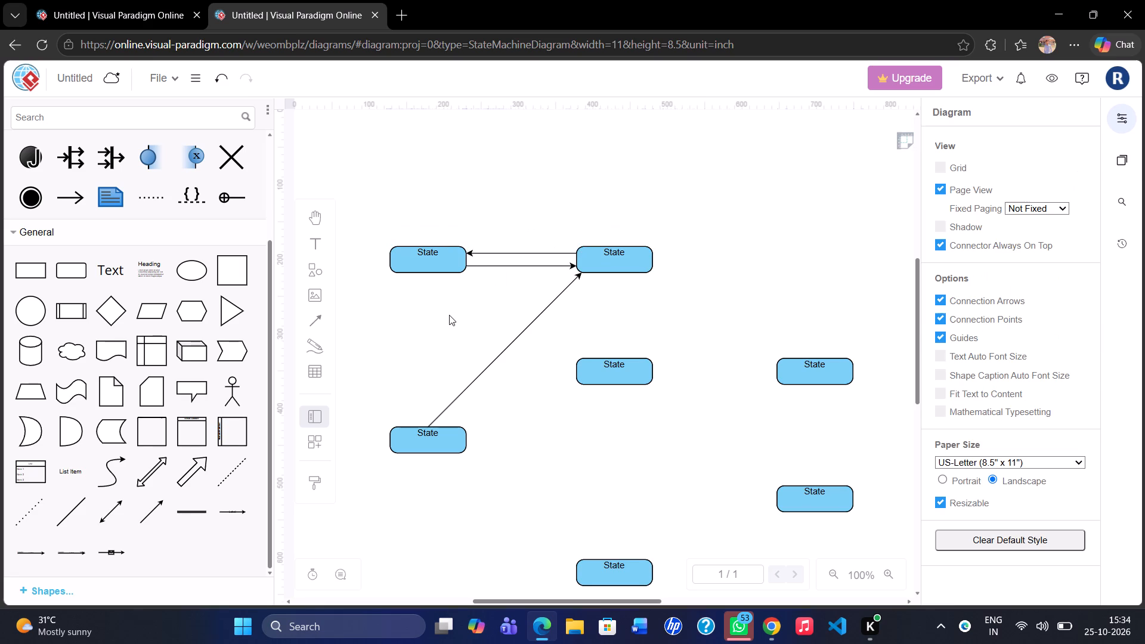
Add a vertical Directional Connector from the upper-middle state's bottom edge at 25% width down to the same point atop the state below.
{"action": "scroll", "coordinate": [484, 319], "scroll_direction": "down", "scroll_amount": 1}
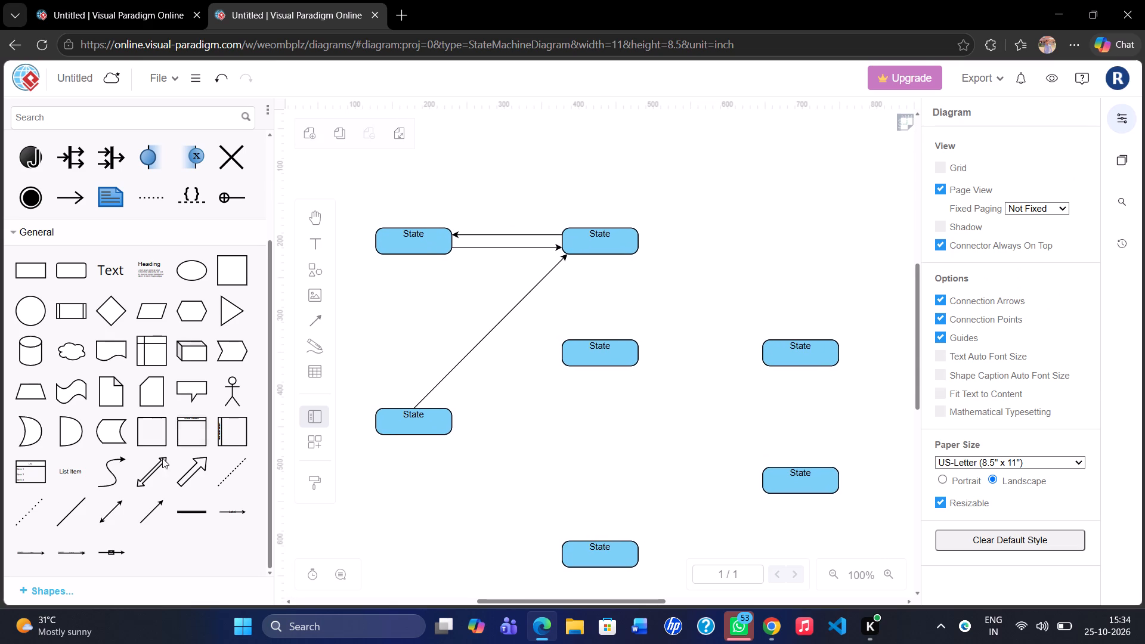
{"action": "left_click_drag", "start_coordinate": [153, 525], "coordinate": [599, 318]}
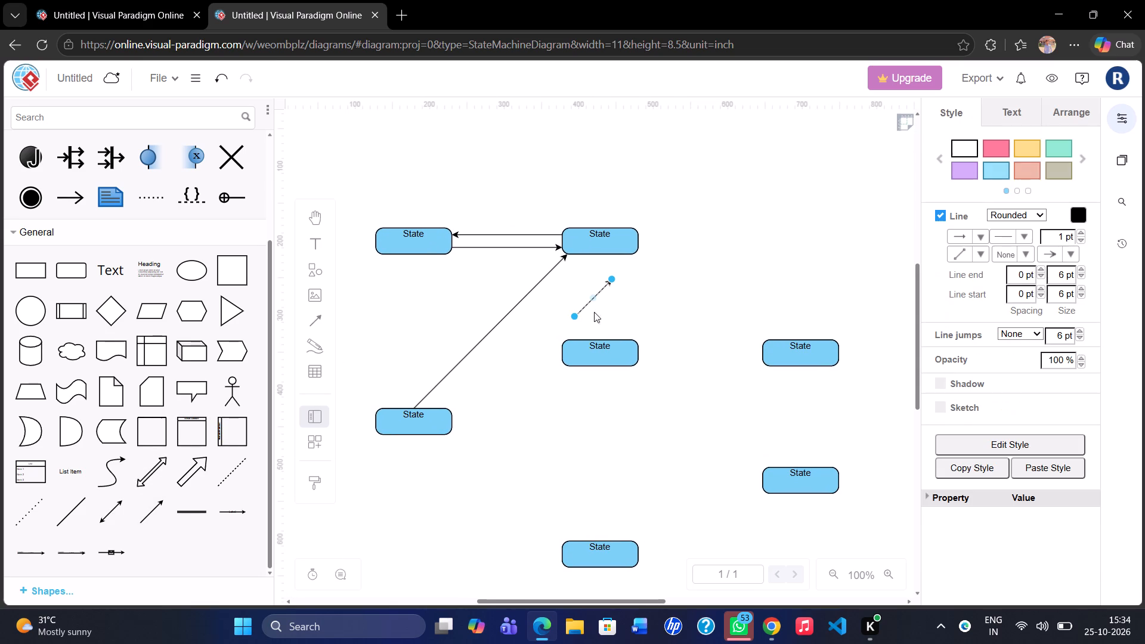
{"action": "left_click_drag", "start_coordinate": [572, 317], "coordinate": [578, 257]}
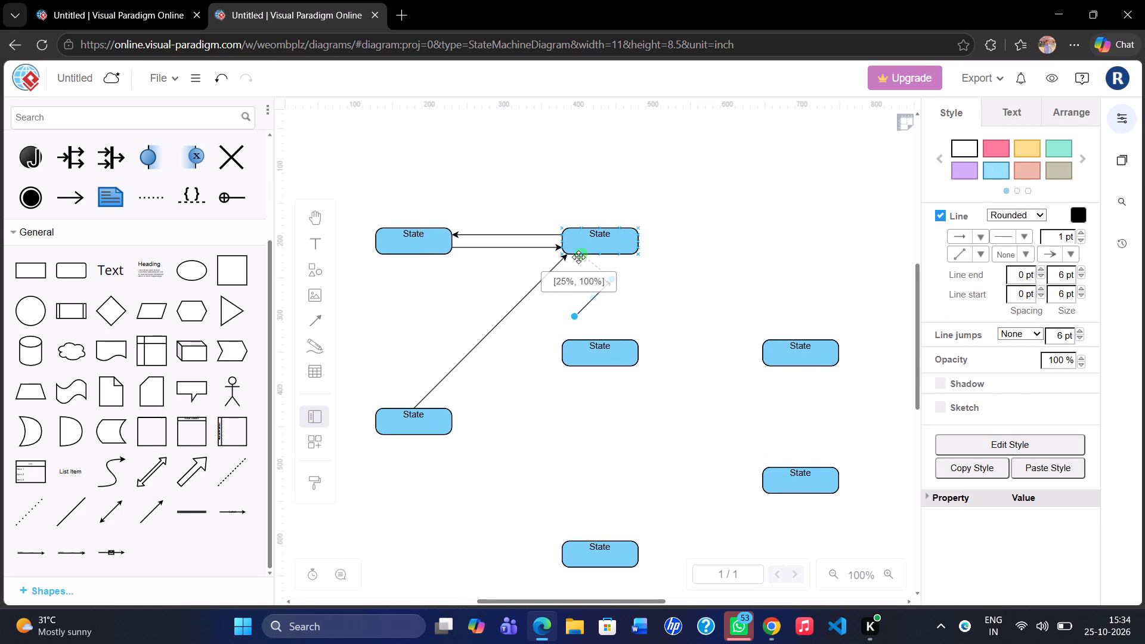
{"action": "left_click_drag", "start_coordinate": [578, 257], "coordinate": [577, 256]}
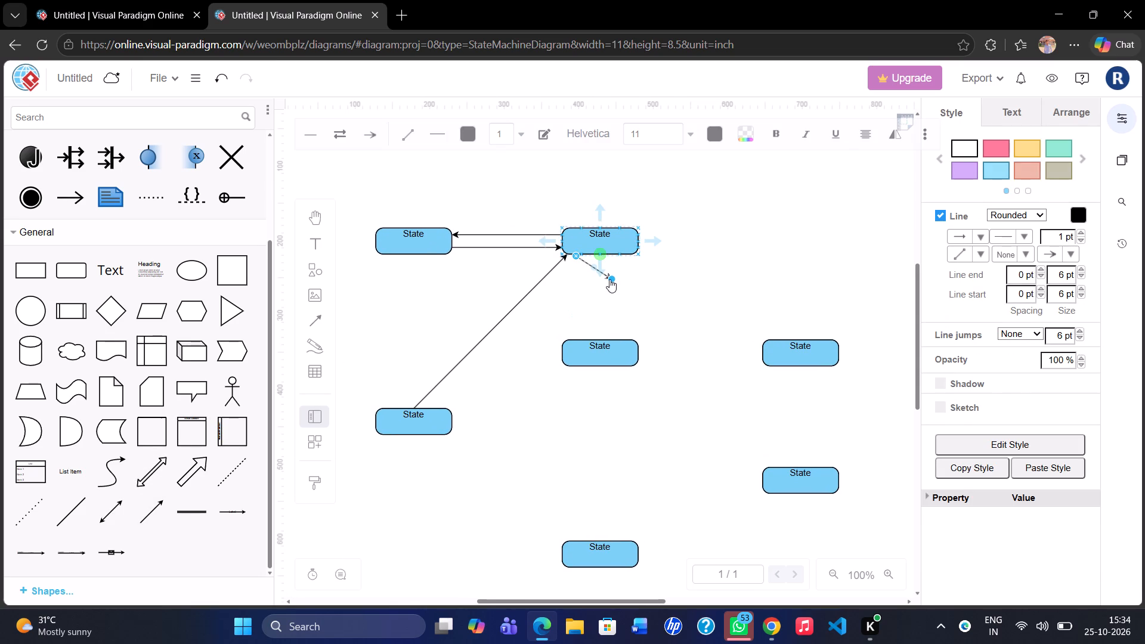
{"action": "left_click_drag", "start_coordinate": [609, 279], "coordinate": [576, 343]}
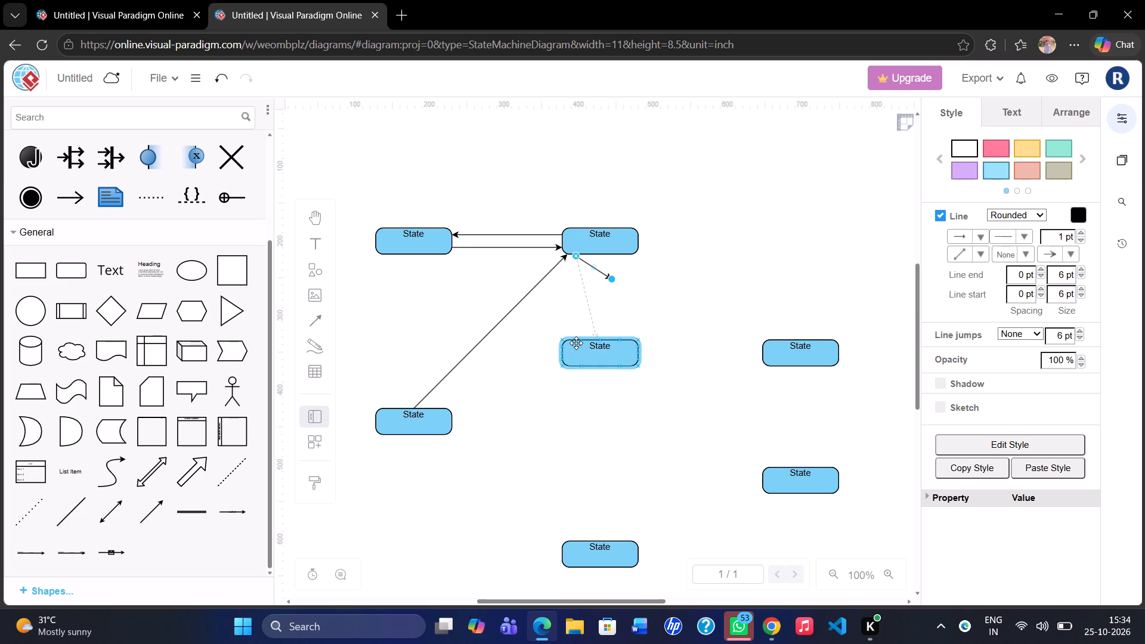
{"action": "left_click_drag", "start_coordinate": [576, 343], "coordinate": [573, 340]}
{"action": "left_click_drag", "start_coordinate": [573, 340], "coordinate": [578, 341]}
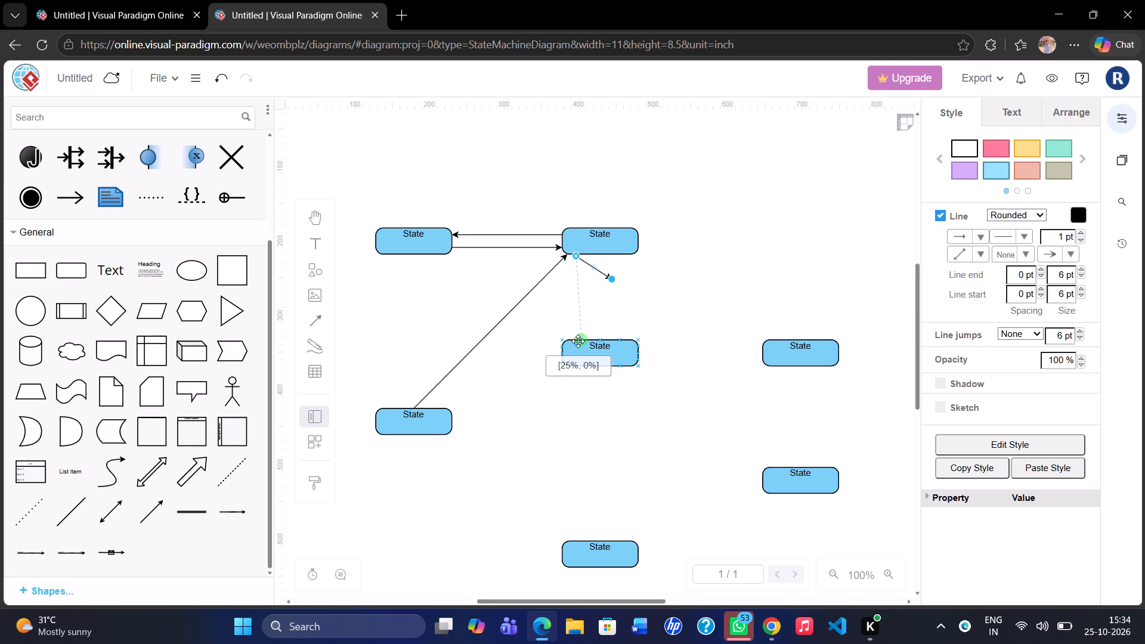
{"action": "left_click_drag", "start_coordinate": [578, 341], "coordinate": [578, 341]}
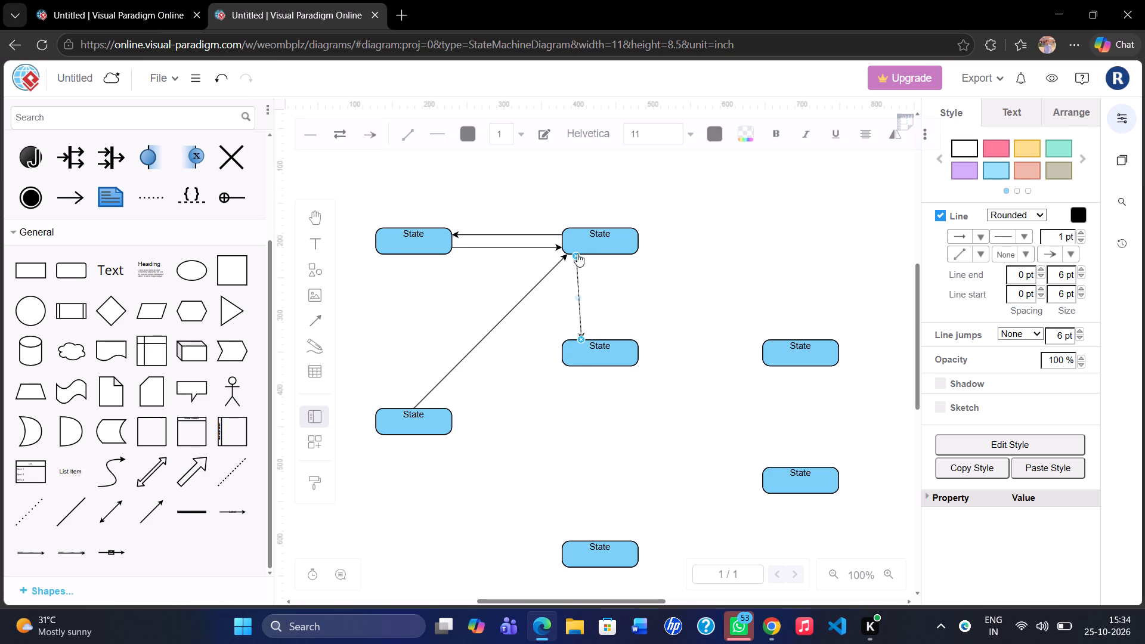
{"action": "left_click_drag", "start_coordinate": [577, 254], "coordinate": [590, 279]}
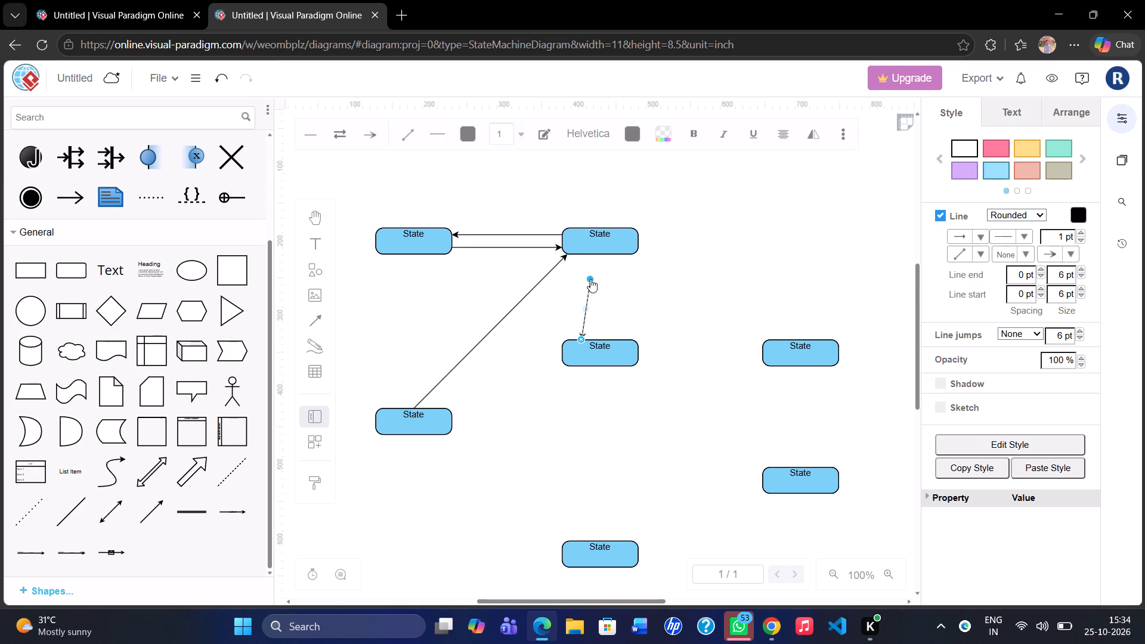
{"action": "left_click_drag", "start_coordinate": [592, 277], "coordinate": [581, 256]}
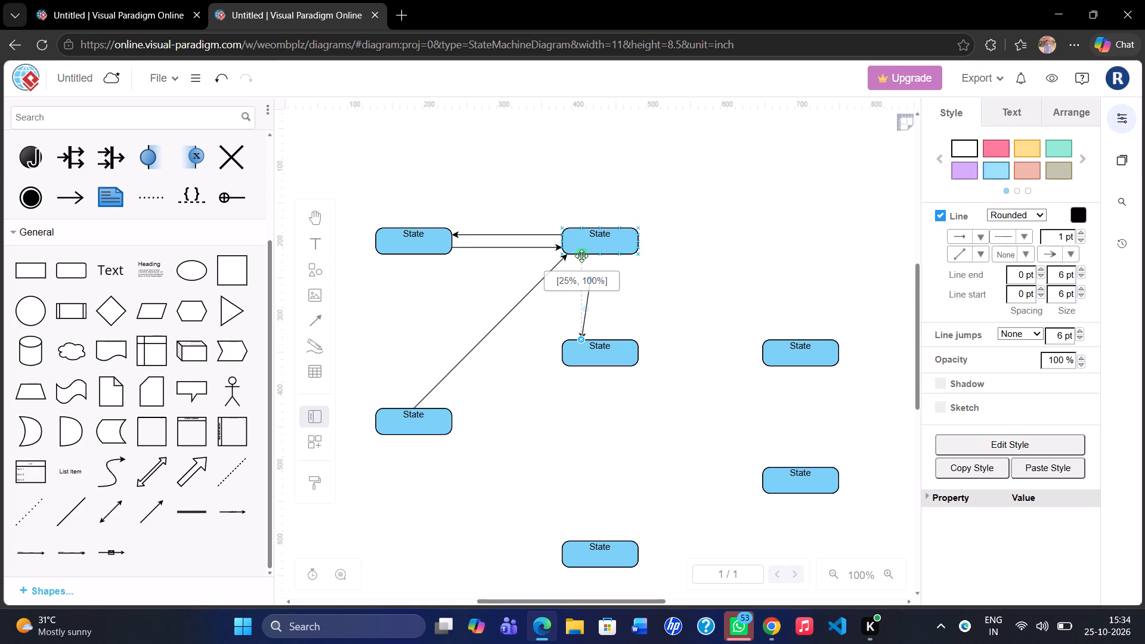
{"action": "left_click_drag", "start_coordinate": [581, 256], "coordinate": [581, 254]}
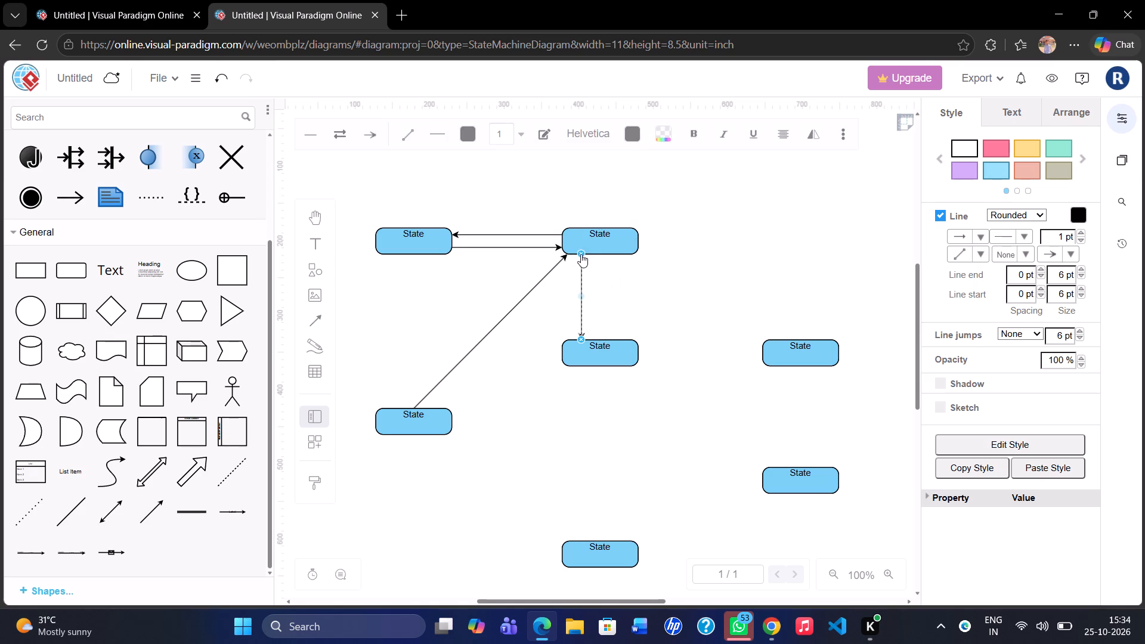
{"action": "left_click", "coordinate": [630, 279]}
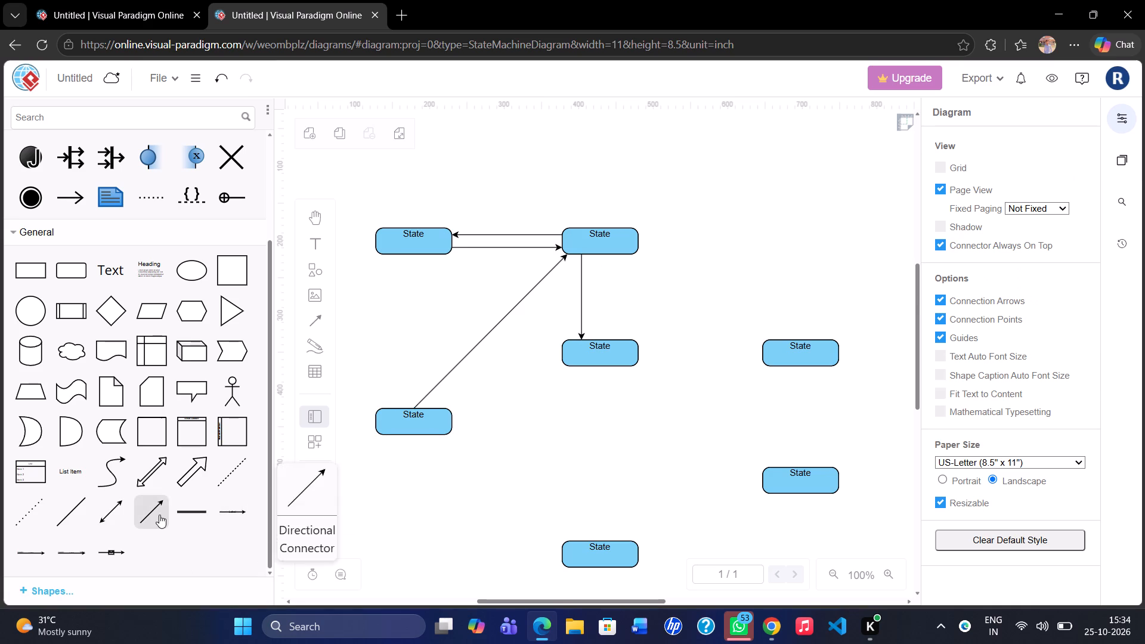
Add a parallel return Directional Connector from the top of the centre state up to the upper-middle state, beside the downward arrow's right.
{"action": "left_click_drag", "start_coordinate": [145, 516], "coordinate": [616, 306]}
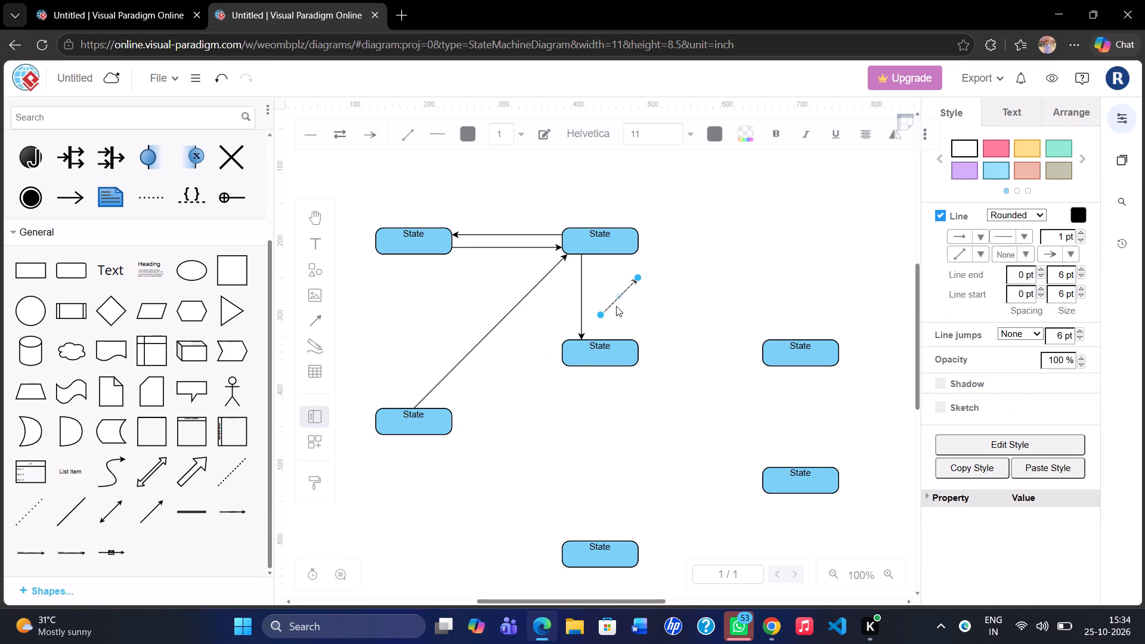
{"action": "left_click_drag", "start_coordinate": [601, 312], "coordinate": [621, 338]}
{"action": "left_click_drag", "start_coordinate": [636, 274], "coordinate": [612, 247]}
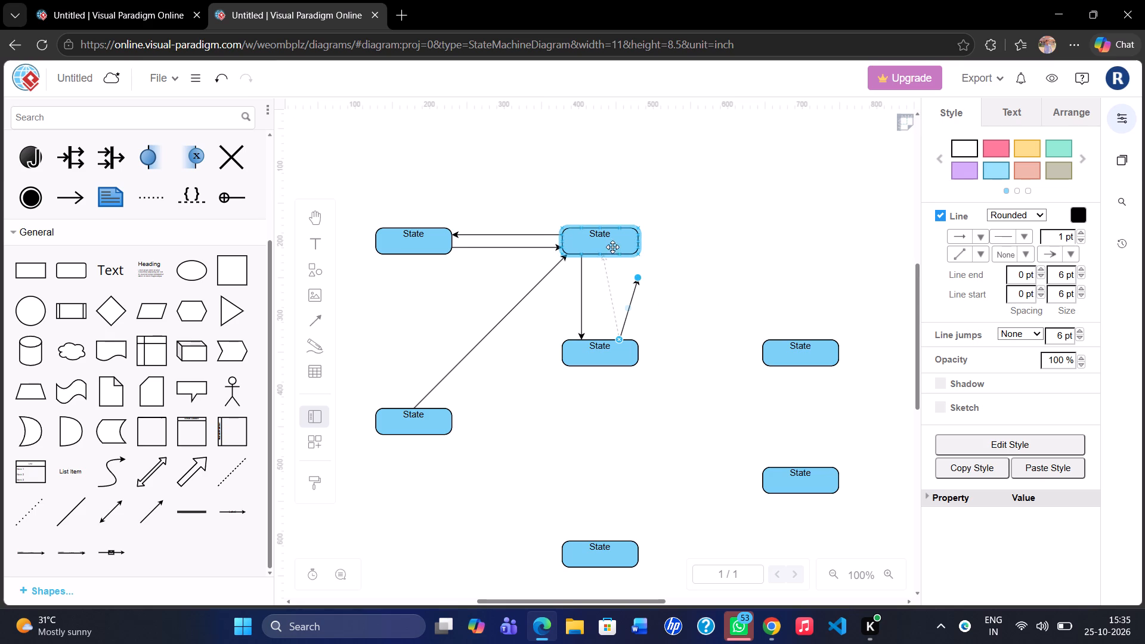
{"action": "left_click_drag", "start_coordinate": [612, 247], "coordinate": [621, 253]}
{"action": "left_click", "coordinate": [681, 253]}
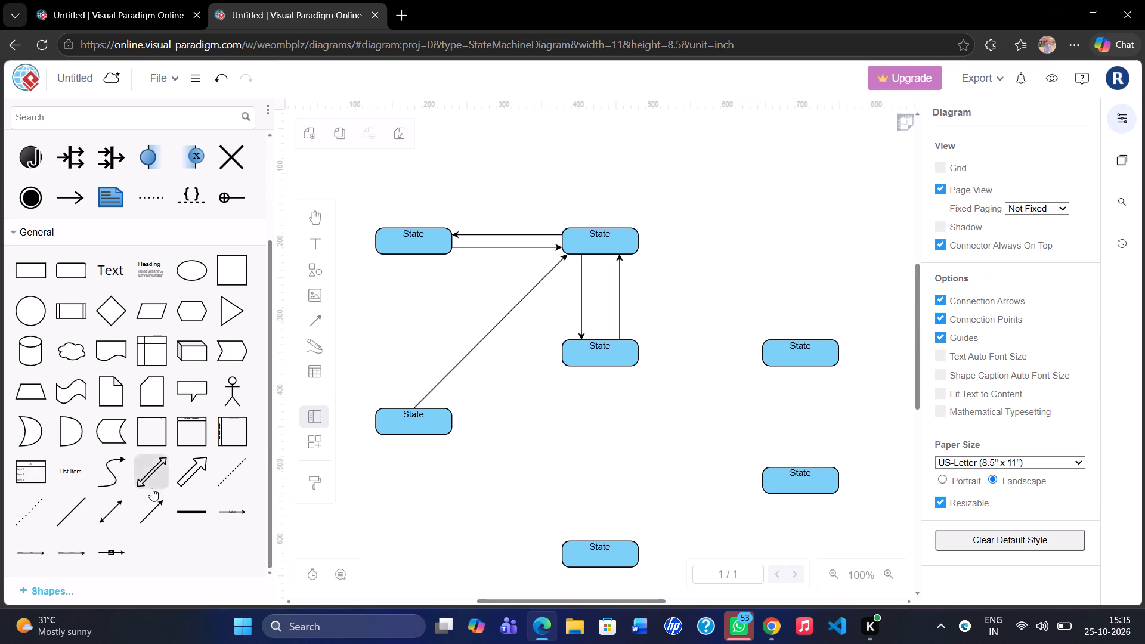
Place five loose Directional Connectors in the empty areas between and around the states.
{"action": "left_click_drag", "start_coordinate": [165, 509], "coordinate": [790, 255]}
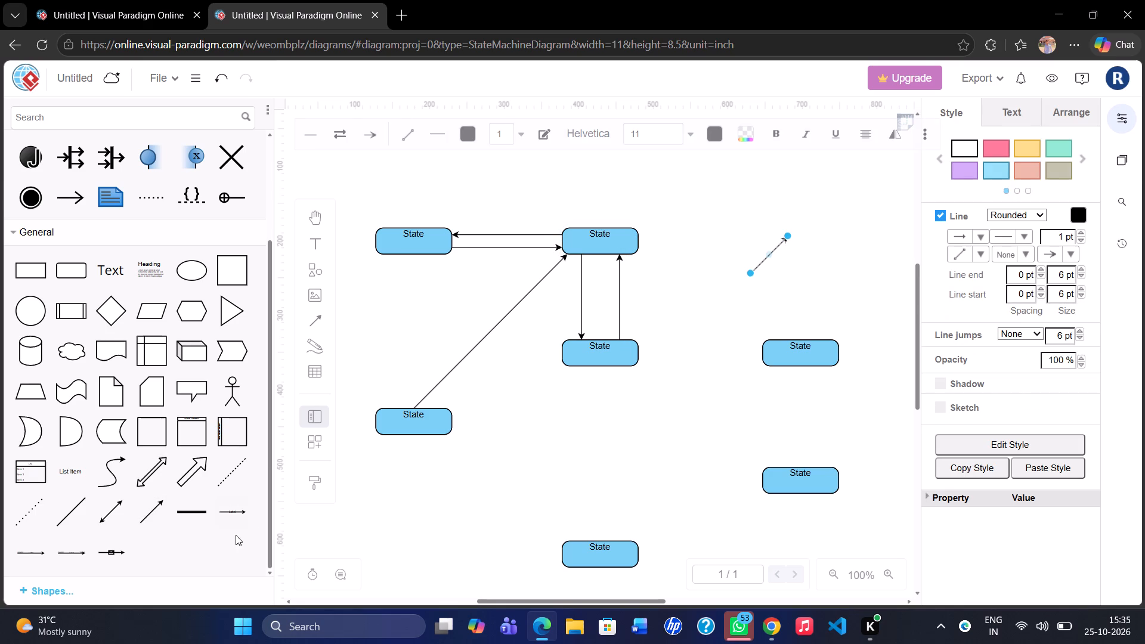
{"action": "left_click_drag", "start_coordinate": [144, 512], "coordinate": [646, 446]}
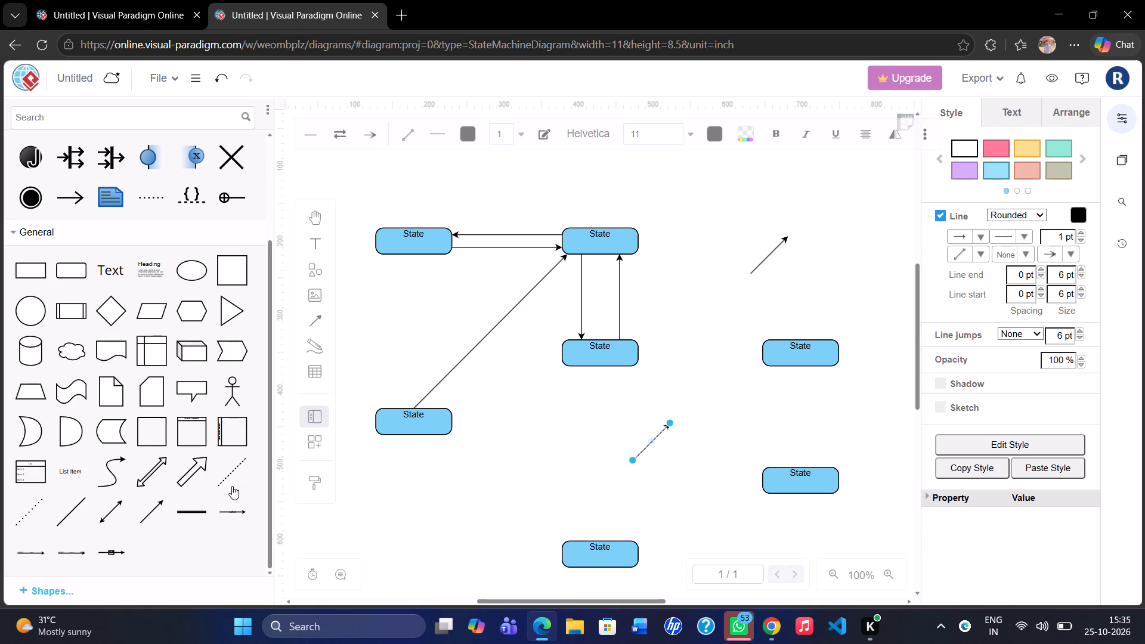
{"action": "left_click", "coordinate": [150, 530]}
{"action": "left_click_drag", "start_coordinate": [148, 524], "coordinate": [507, 475]}
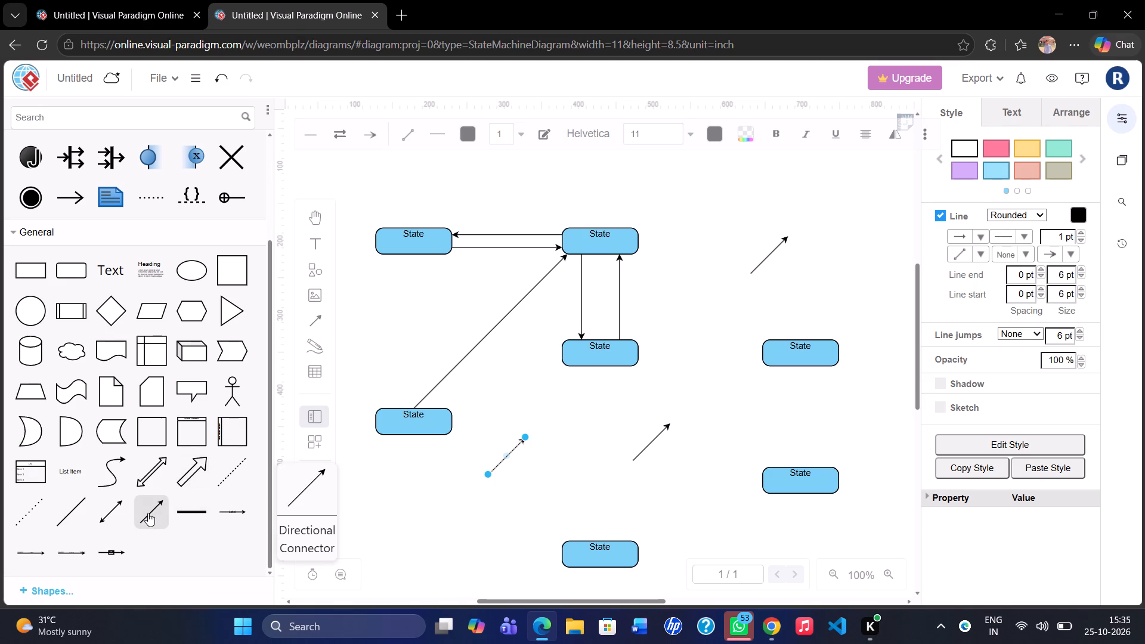
{"action": "left_click_drag", "start_coordinate": [148, 513], "coordinate": [669, 491]}
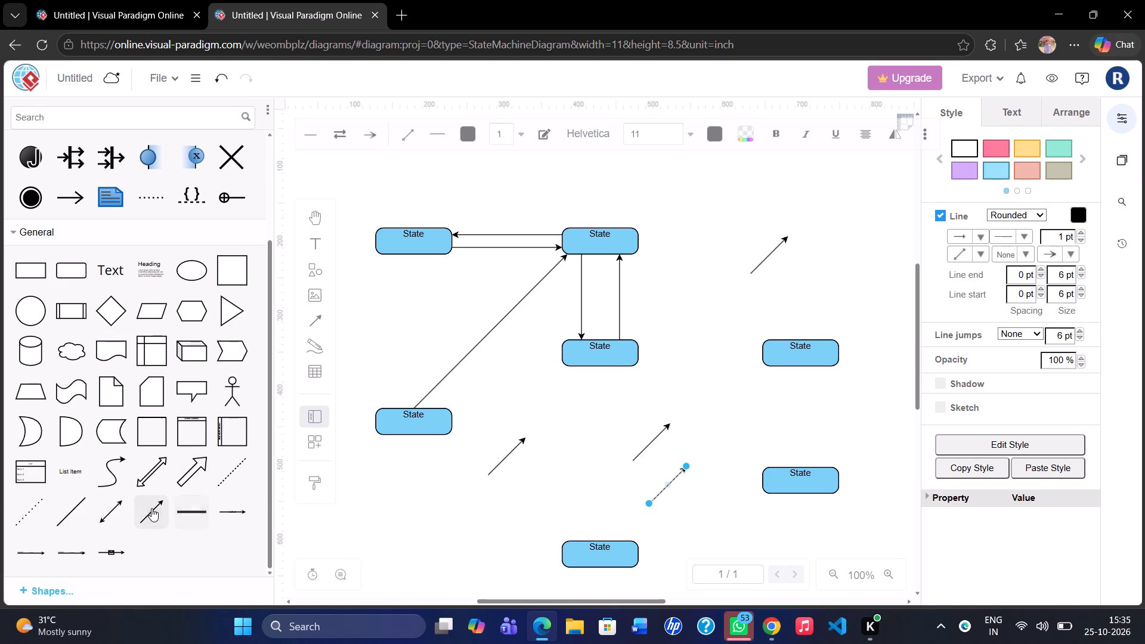
{"action": "left_click_drag", "start_coordinate": [151, 508], "coordinate": [599, 414]}
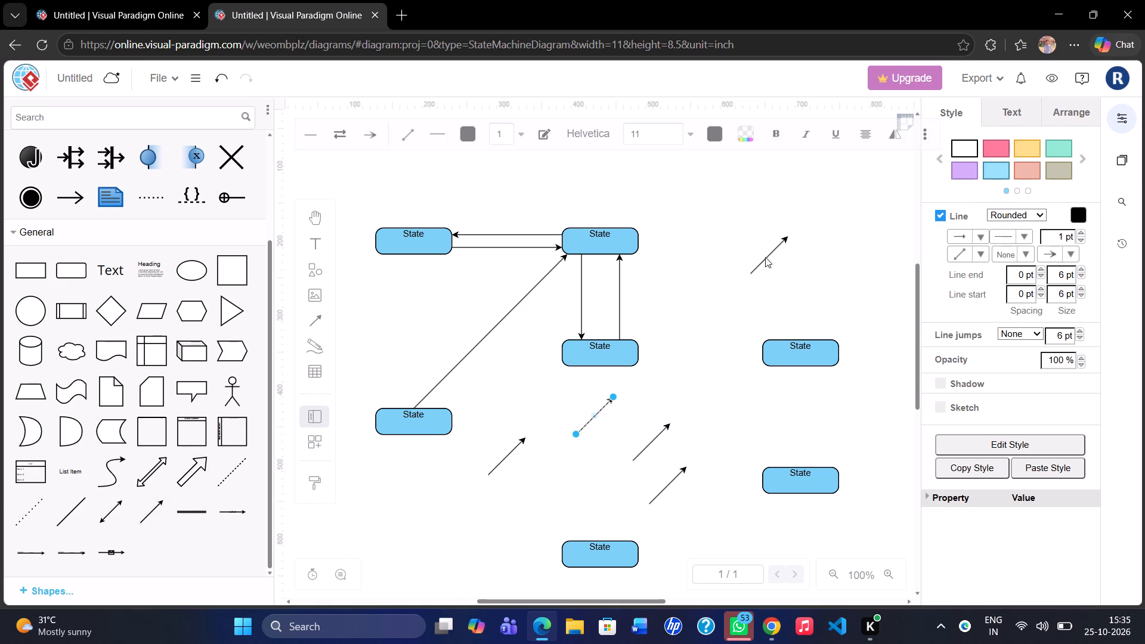
Attach the loose connector above the right-hand states from the top of the upper one to the upper-middle state's right edge.
{"action": "left_click", "coordinate": [763, 264]}
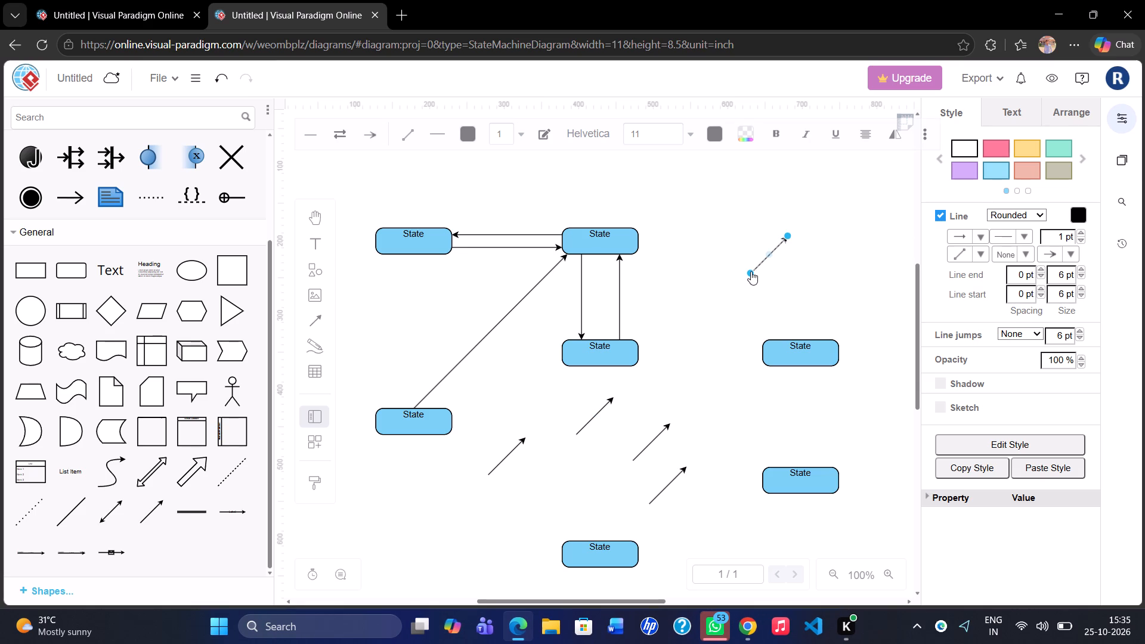
{"action": "left_click_drag", "start_coordinate": [751, 271], "coordinate": [784, 338]}
{"action": "left_click_drag", "start_coordinate": [788, 236], "coordinate": [668, 238]}
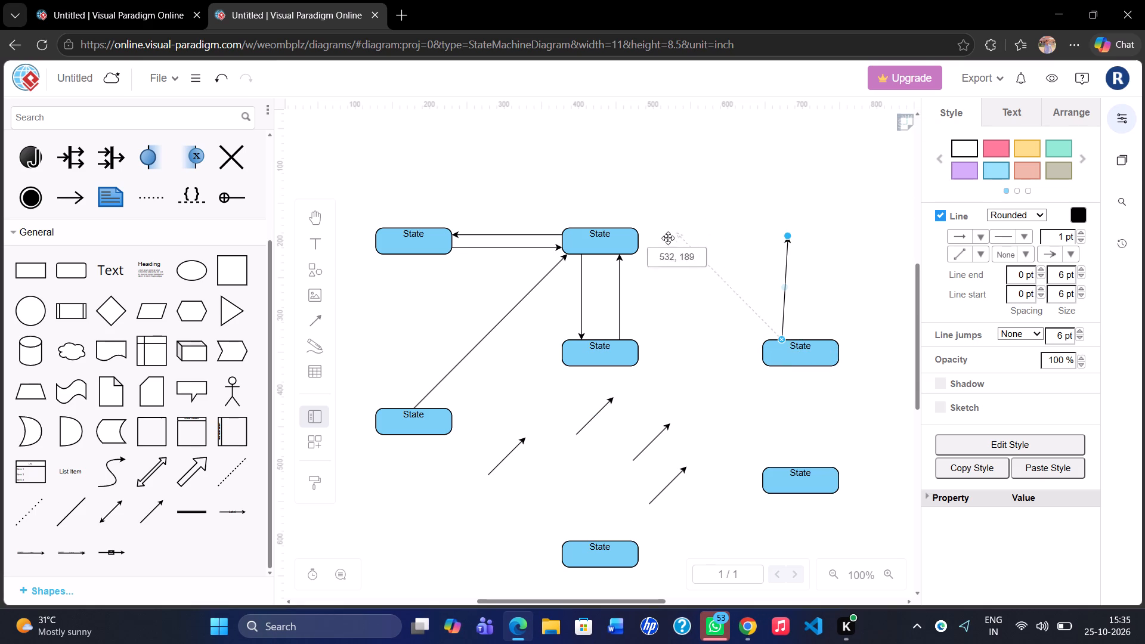
{"action": "left_click_drag", "start_coordinate": [668, 238], "coordinate": [640, 240]}
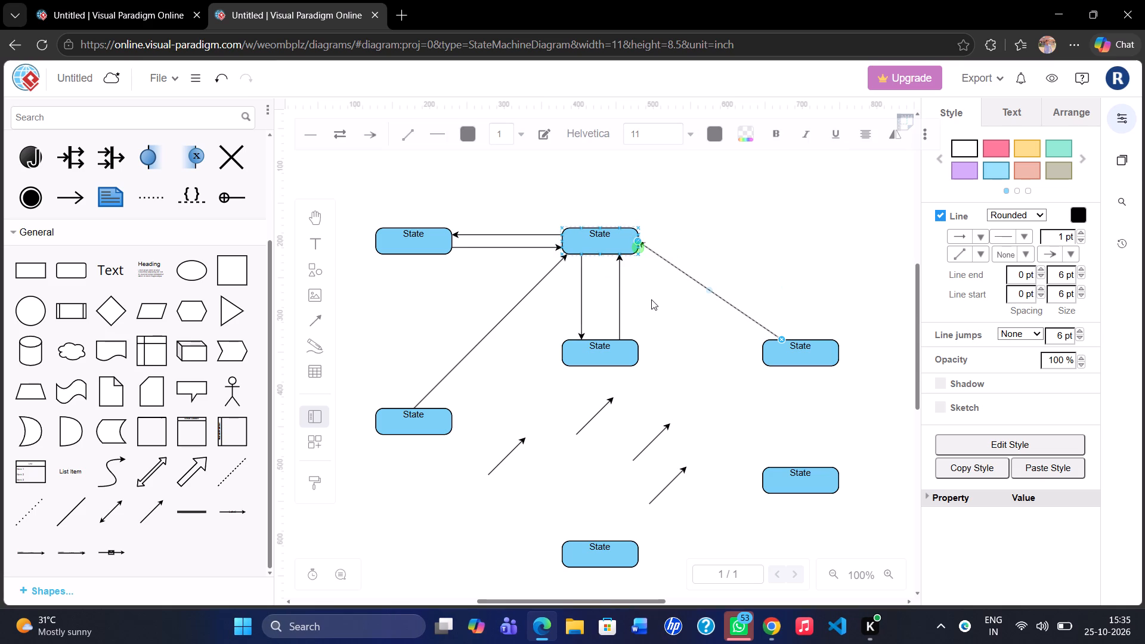
{"action": "left_click", "coordinate": [651, 299]}
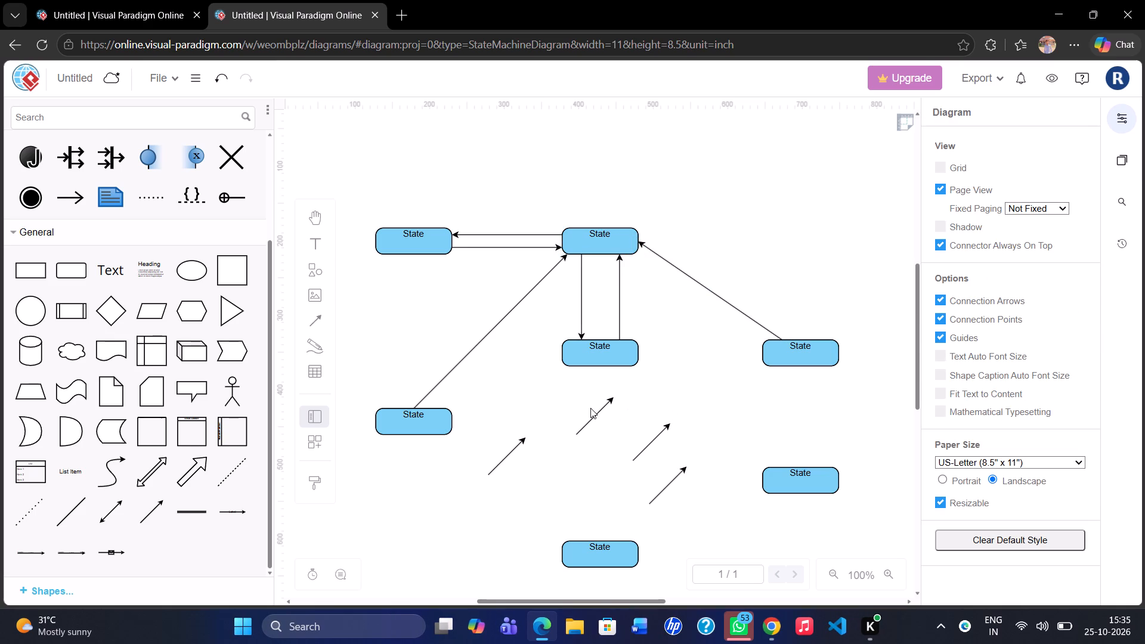
Connect the centre state's right edge to the left edge of the state beside it with the loose arrow below the centre state.
{"action": "left_click_drag", "start_coordinate": [600, 411], "coordinate": [702, 354]}
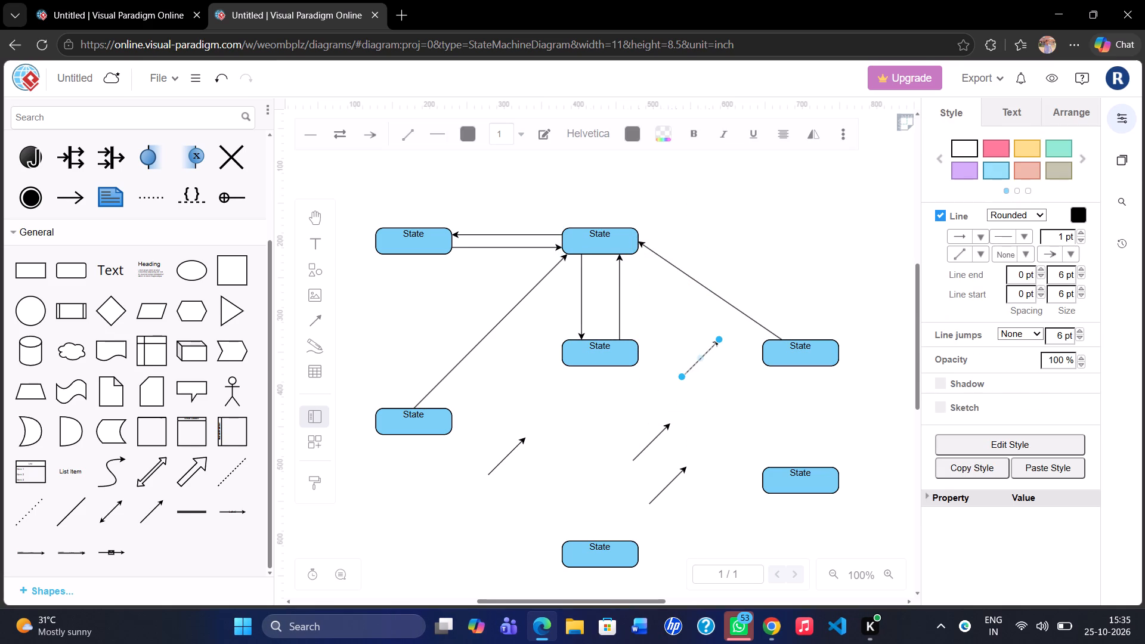
{"action": "left_click_drag", "start_coordinate": [682, 377], "coordinate": [634, 352]}
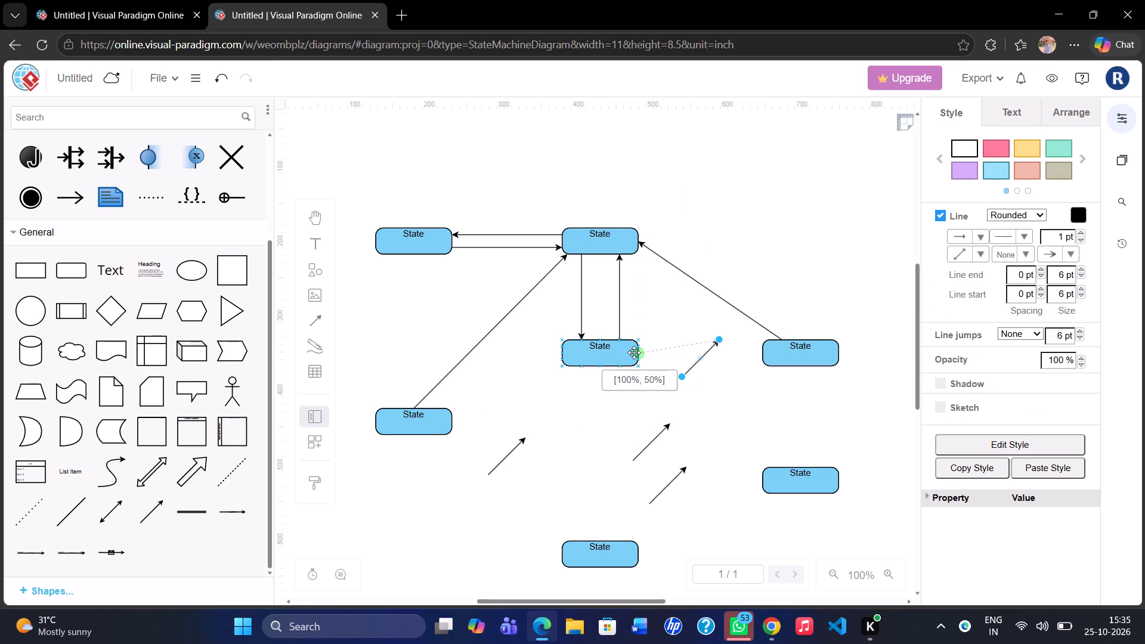
{"action": "left_click_drag", "start_coordinate": [634, 352], "coordinate": [634, 352]}
{"action": "left_click_drag", "start_coordinate": [720, 339], "coordinate": [736, 349]}
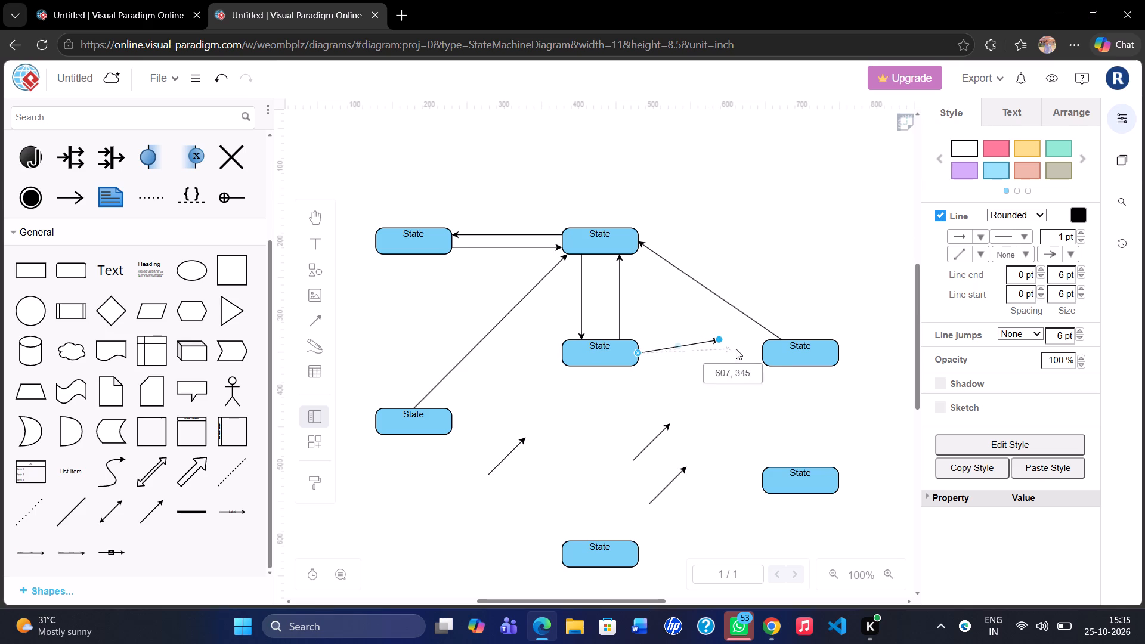
{"action": "left_click_drag", "start_coordinate": [736, 349], "coordinate": [762, 352]}
{"action": "left_click", "coordinate": [729, 380]}
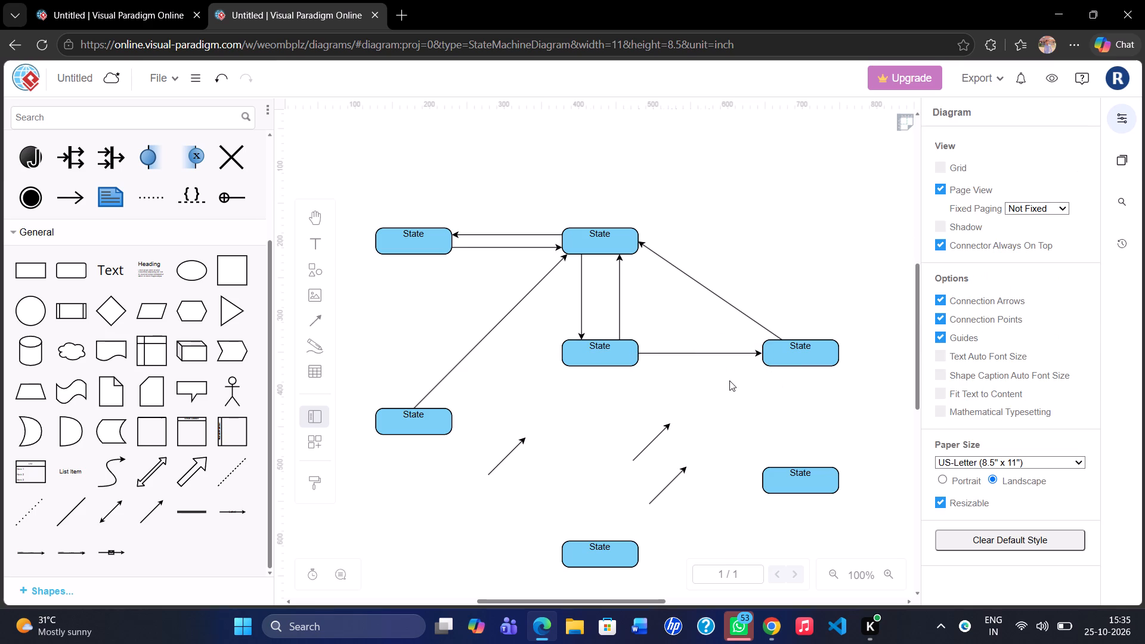
Attach a loose connector from the centre state's bottom-right corner to the top-left corner of the lower-right state.
{"action": "left_click", "coordinate": [639, 456]}
{"action": "left_click_drag", "start_coordinate": [631, 459], "coordinate": [645, 366]}
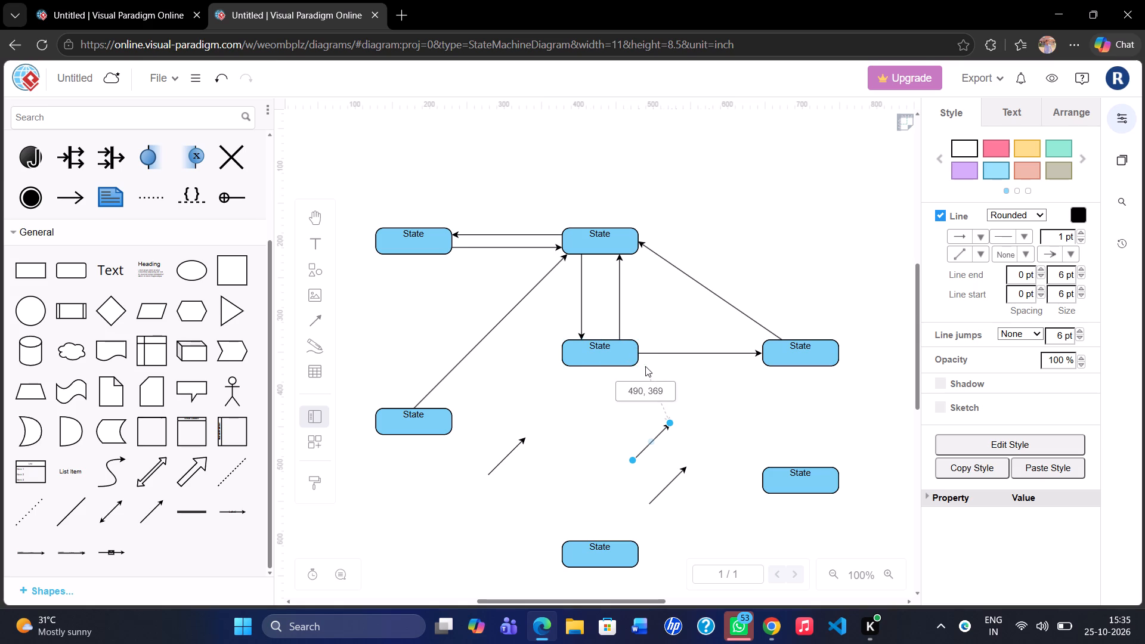
{"action": "left_click_drag", "start_coordinate": [645, 366], "coordinate": [637, 364]}
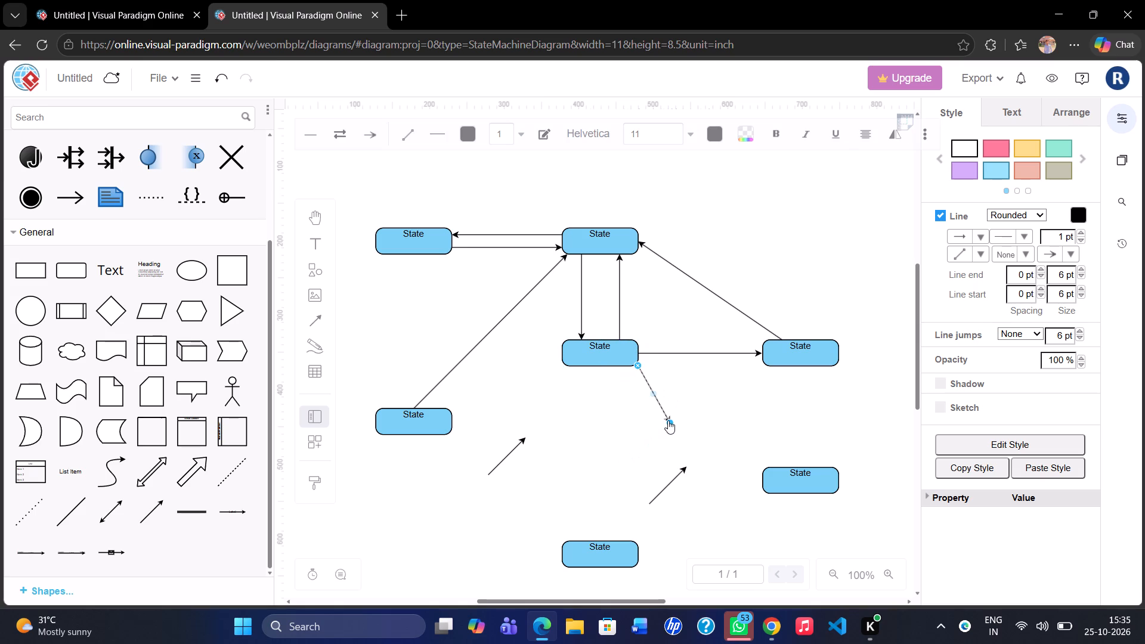
{"action": "left_click_drag", "start_coordinate": [668, 420], "coordinate": [764, 460]}
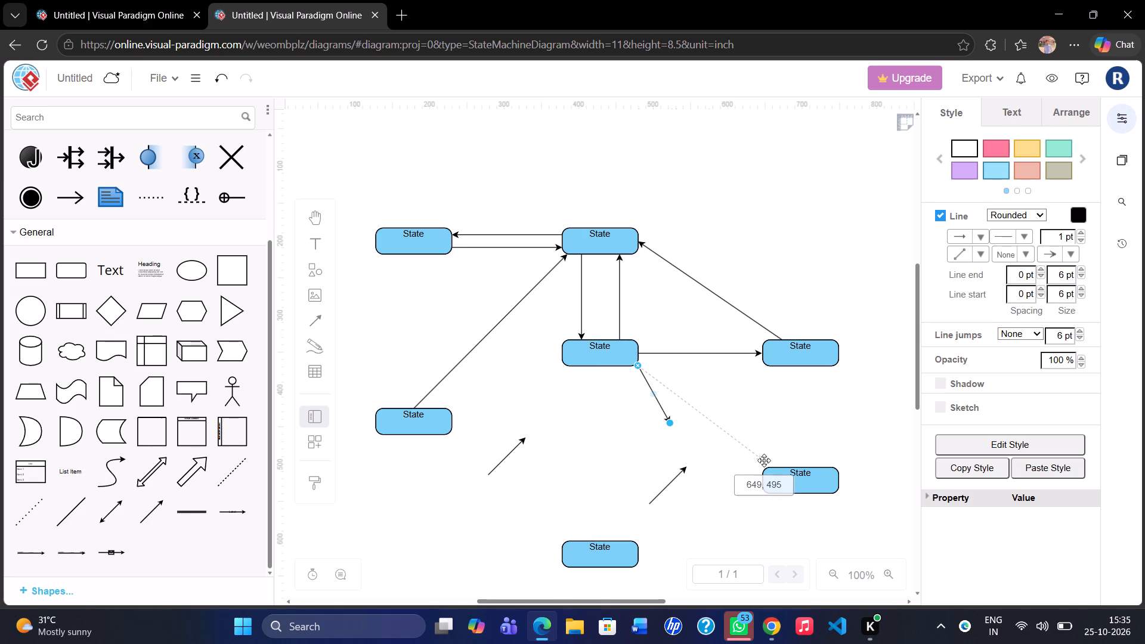
{"action": "left_click_drag", "start_coordinate": [764, 460], "coordinate": [763, 470]}
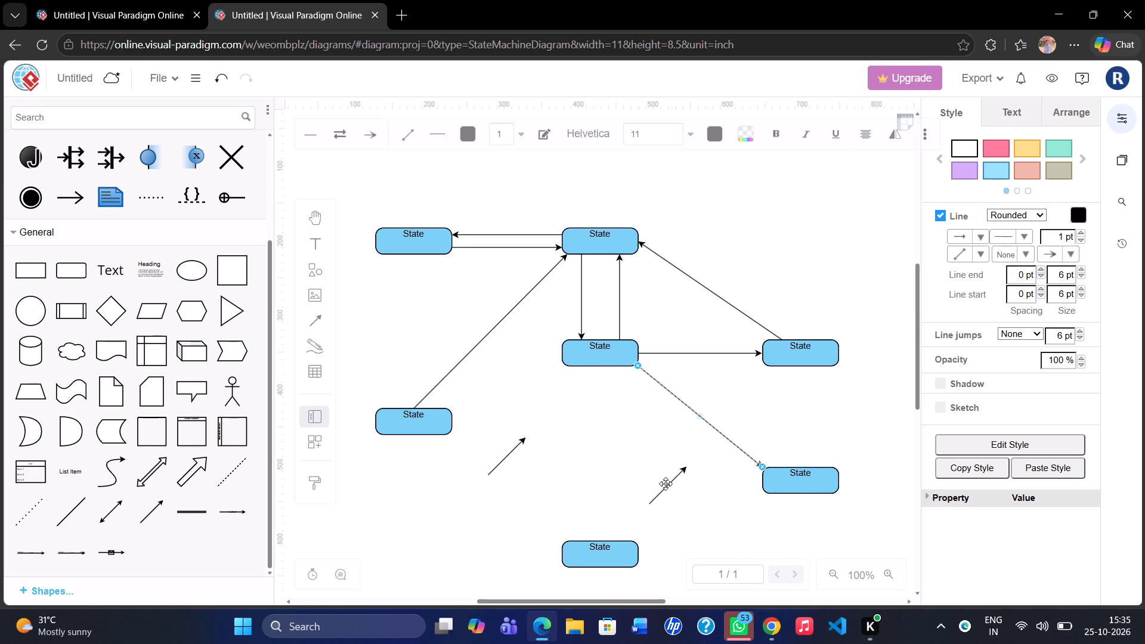
Connect the bottom of the upper right-hand state to the top of the lower-right state with the loose arrow beside the lower-right state.
{"action": "left_click_drag", "start_coordinate": [666, 484], "coordinate": [816, 403]}
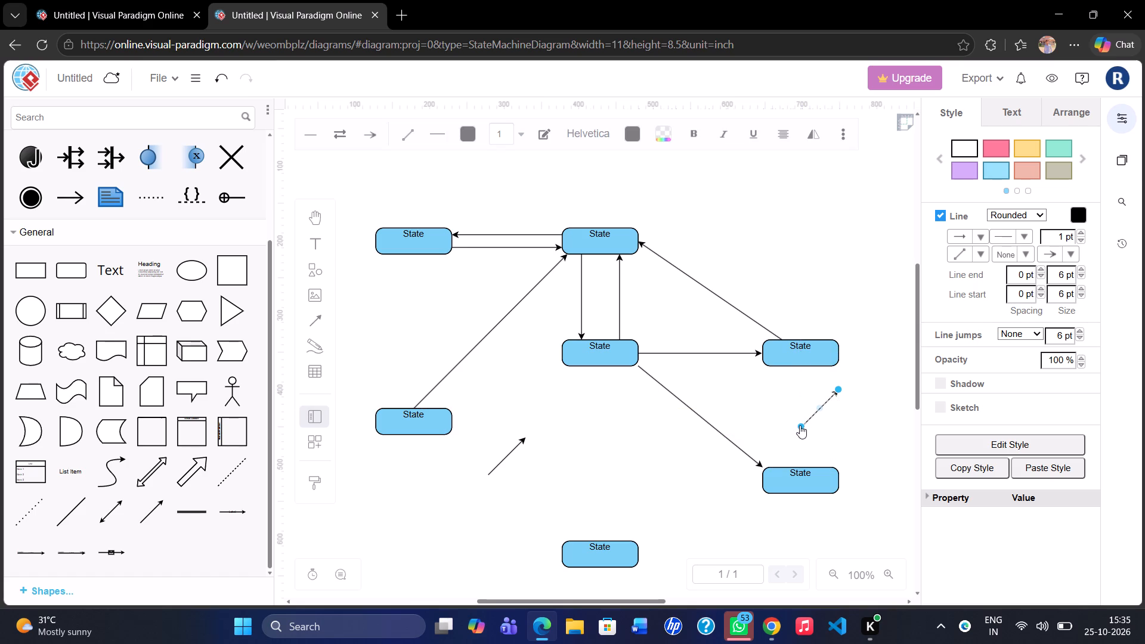
{"action": "left_click_drag", "start_coordinate": [799, 426], "coordinate": [802, 366]}
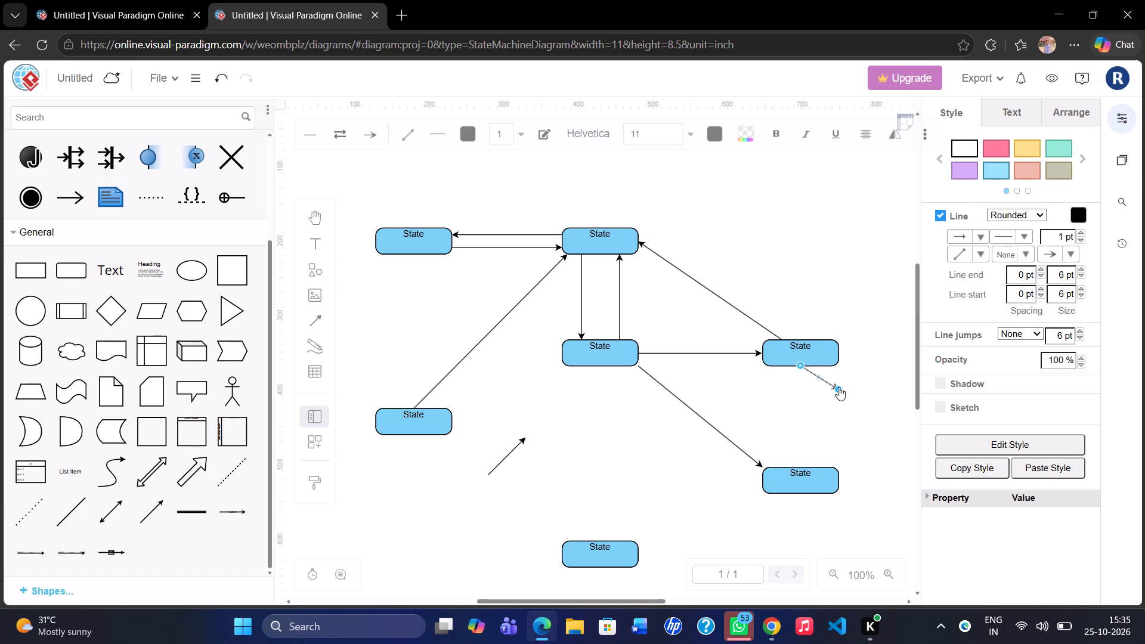
{"action": "left_click_drag", "start_coordinate": [838, 387], "coordinate": [802, 468]}
{"action": "left_click", "coordinate": [859, 446]}
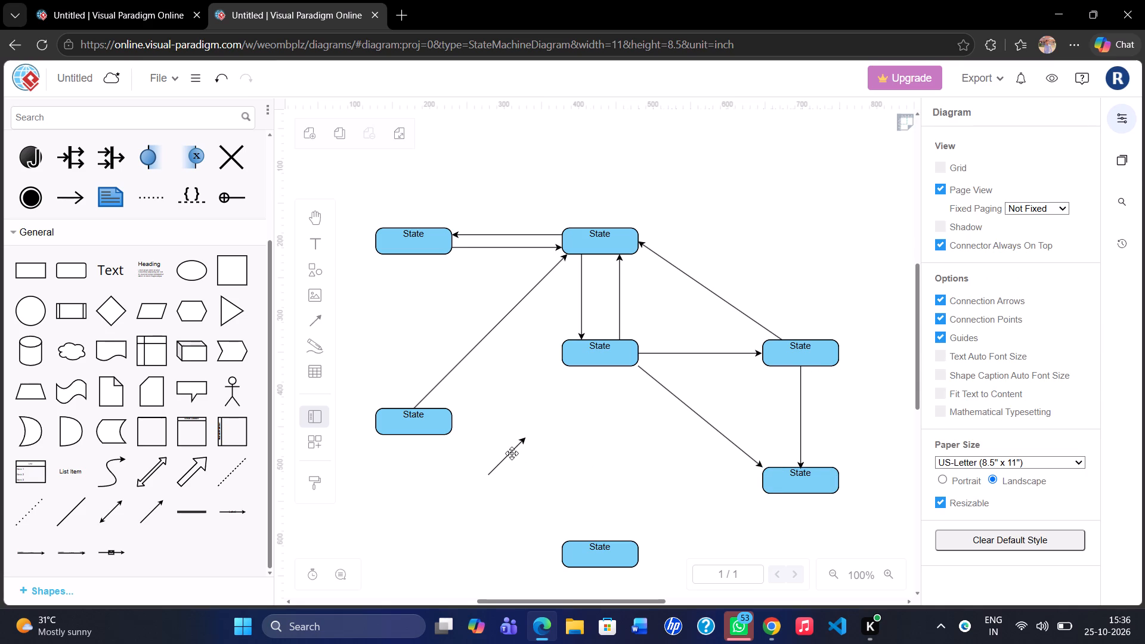
Attach the last loose connector from the bottom of the lower-left state to the left edge of the bottom-centre state.
{"action": "left_click_drag", "start_coordinate": [520, 458], "coordinate": [453, 479]}
{"action": "left_click_drag", "start_coordinate": [493, 468], "coordinate": [476, 478]}
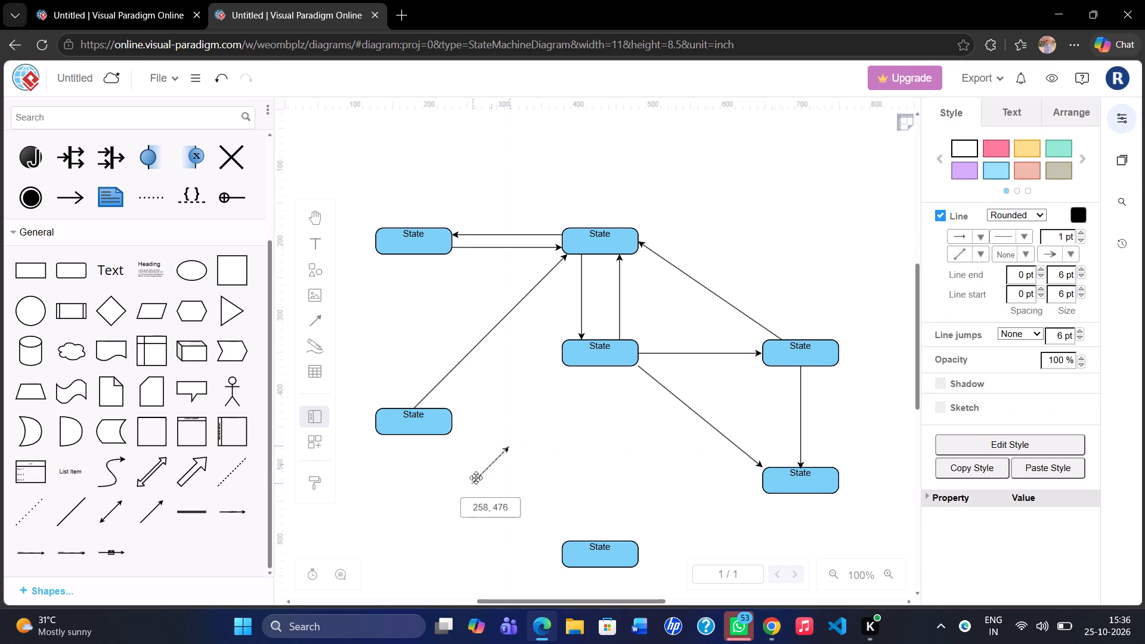
{"action": "left_click_drag", "start_coordinate": [476, 478], "coordinate": [456, 480]}
{"action": "left_click_drag", "start_coordinate": [451, 490], "coordinate": [423, 437]}
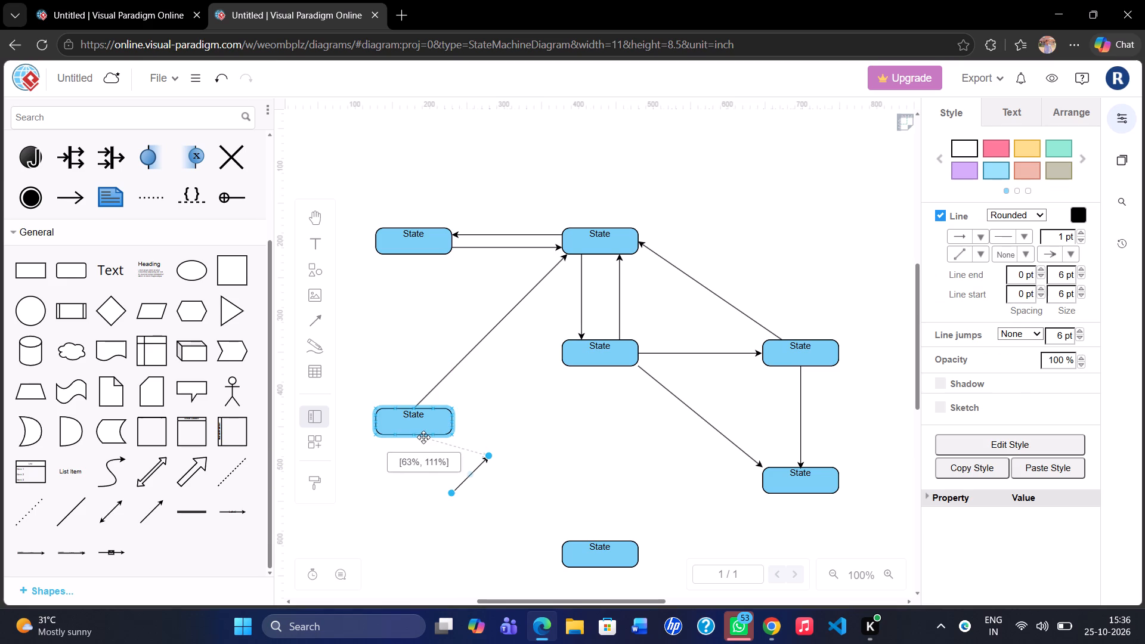
{"action": "left_click_drag", "start_coordinate": [423, 437], "coordinate": [414, 435]}
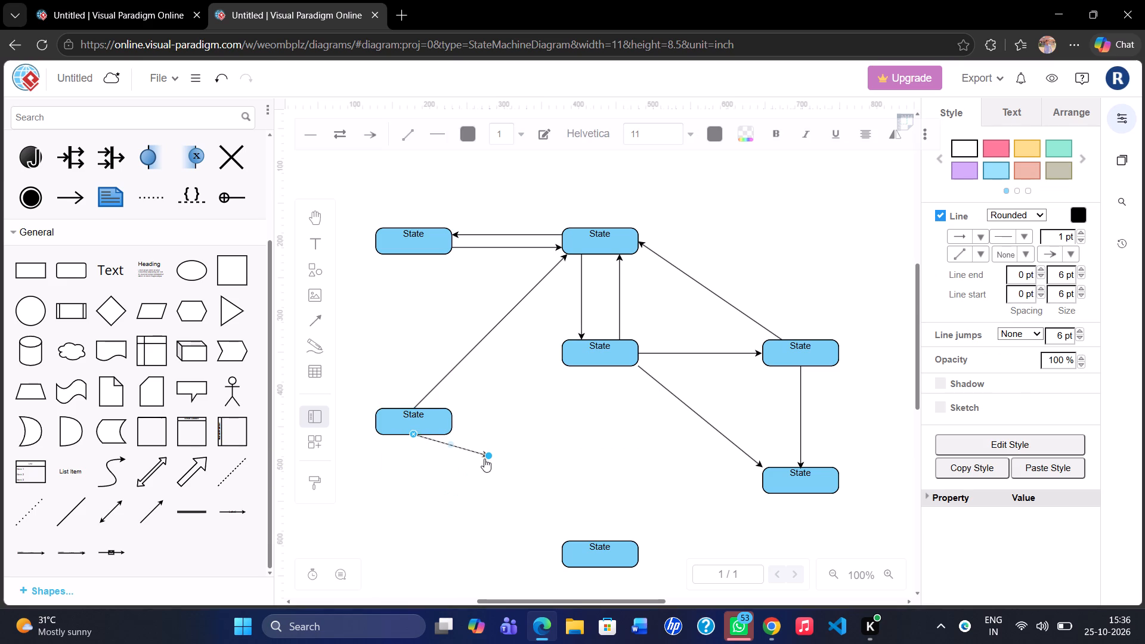
{"action": "left_click_drag", "start_coordinate": [490, 457], "coordinate": [561, 556]}
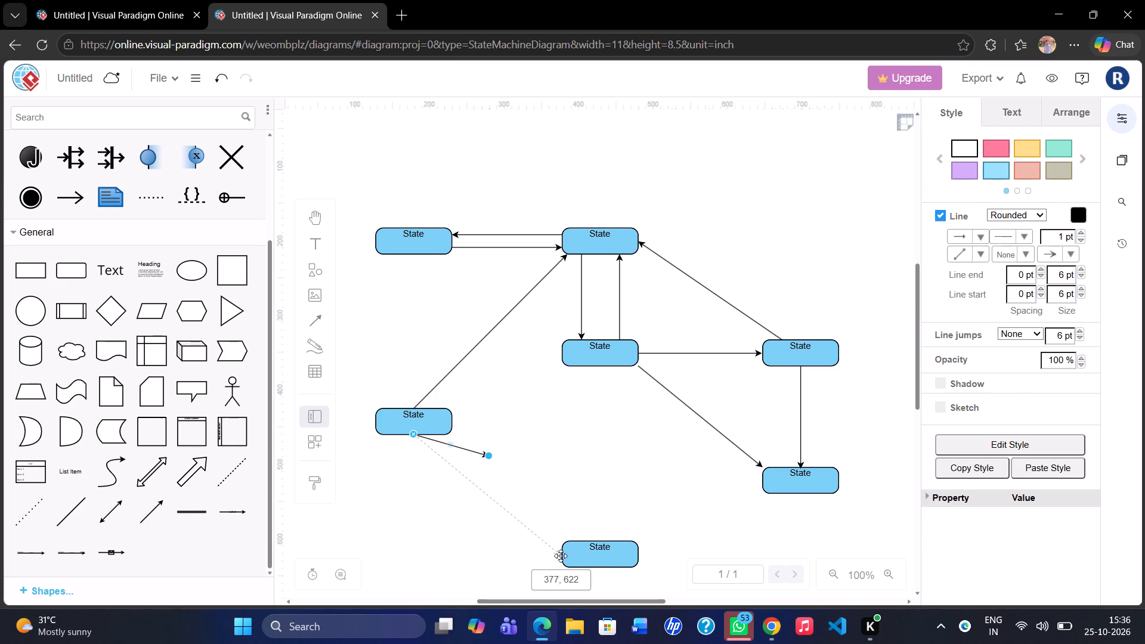
{"action": "left_click_drag", "start_coordinate": [561, 556], "coordinate": [561, 554]}
{"action": "left_click", "coordinate": [622, 499]}
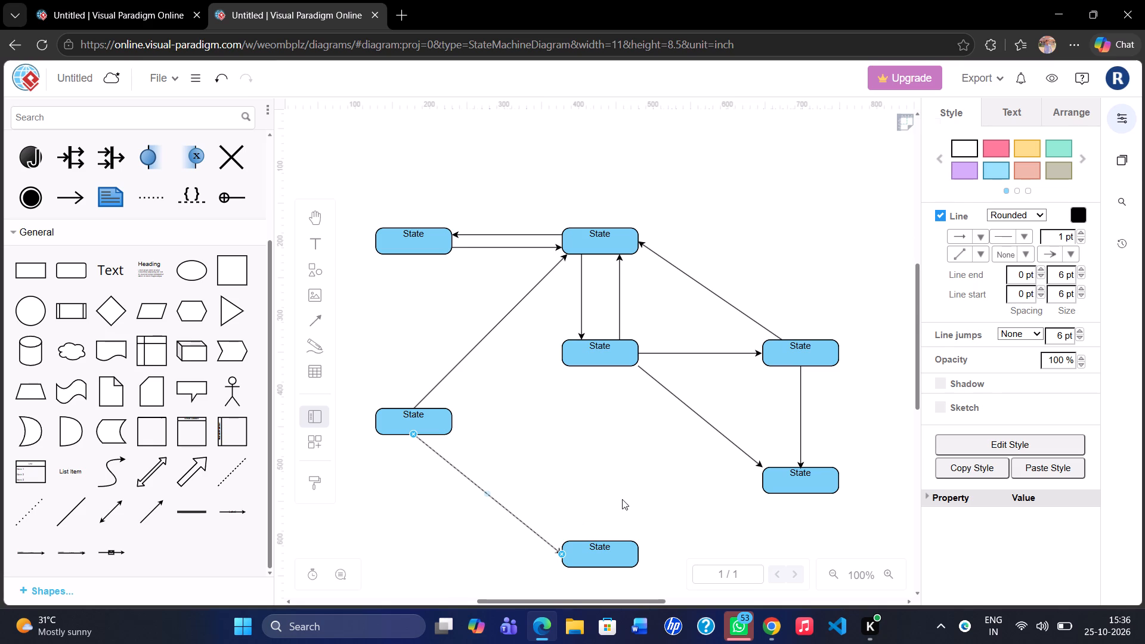
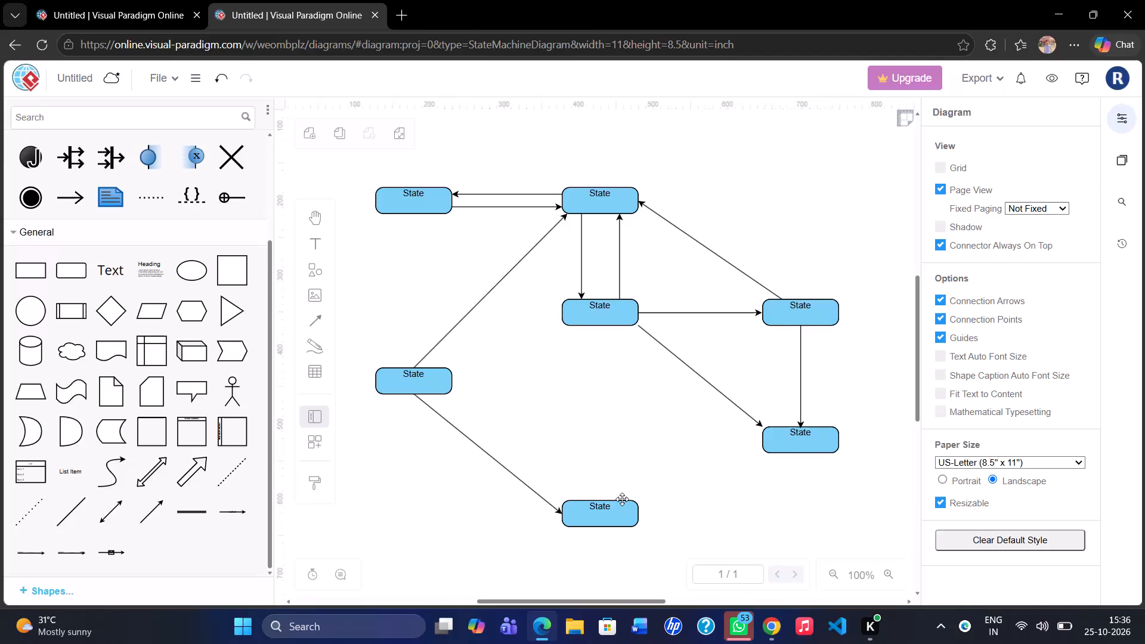
Add three loose Directional Connector arrows: two in the empty area below the centre state and one below the top-left state.
{"action": "left_click_drag", "start_coordinate": [150, 510], "coordinate": [691, 418]}
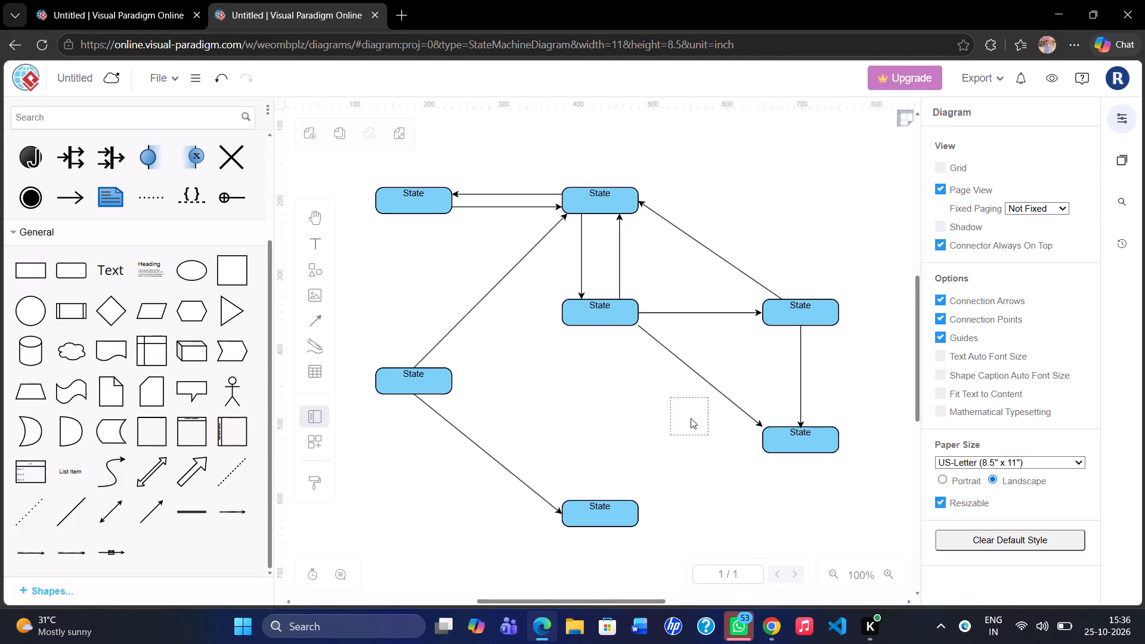
{"action": "left_click_drag", "start_coordinate": [691, 418], "coordinate": [673, 426]}
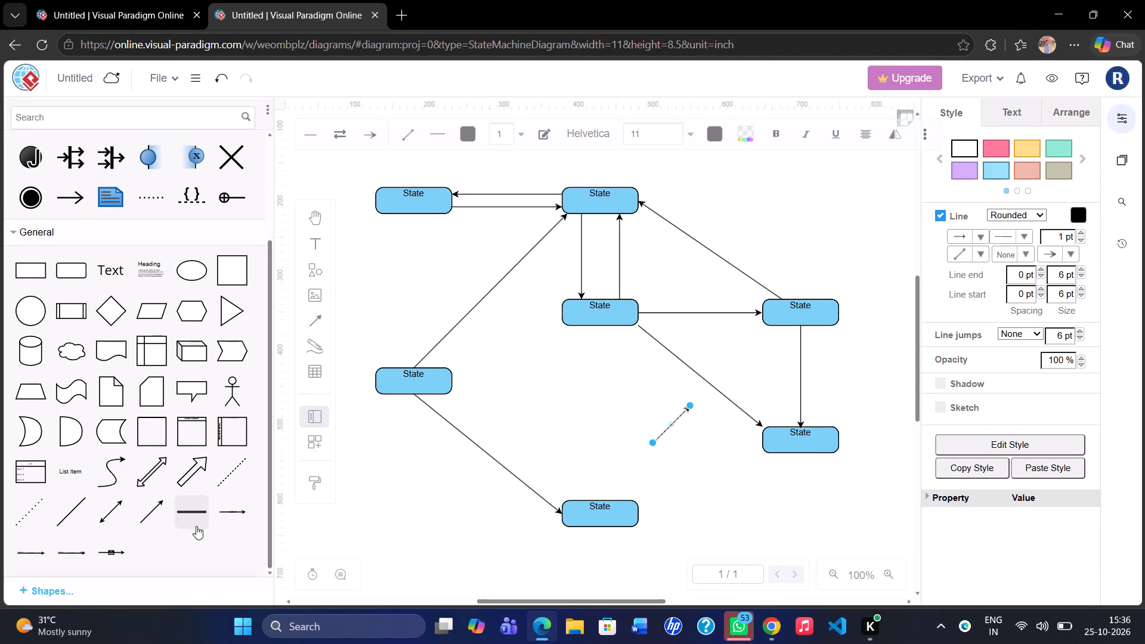
{"action": "left_click_drag", "start_coordinate": [151, 515], "coordinate": [606, 400]}
{"action": "left_click_drag", "start_coordinate": [149, 512], "coordinate": [404, 281]}
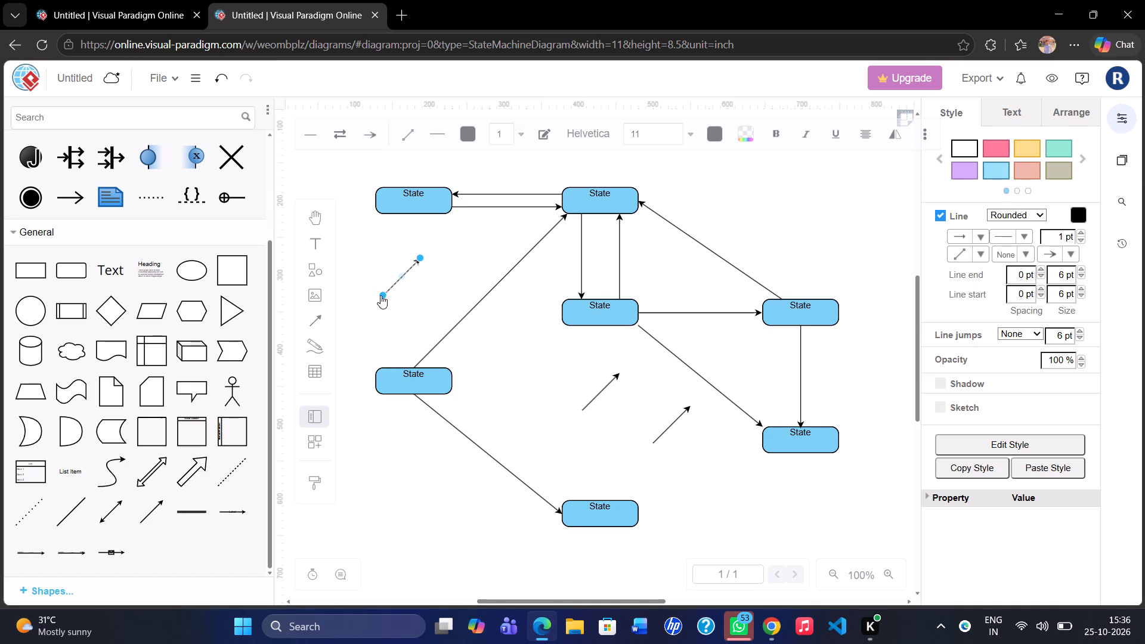
Attach the loose arrow below the top-left state from that state's bottom edge to the centre state's top-left corner.
{"action": "left_click_drag", "start_coordinate": [380, 295], "coordinate": [414, 215]}
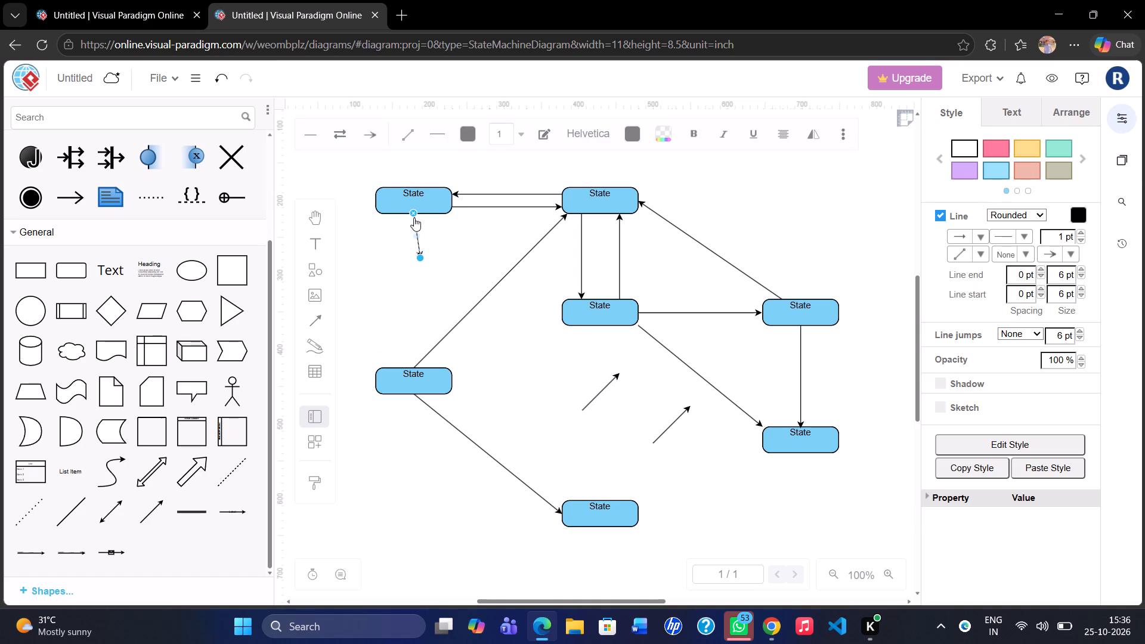
{"action": "left_click_drag", "start_coordinate": [419, 258], "coordinate": [568, 315]}
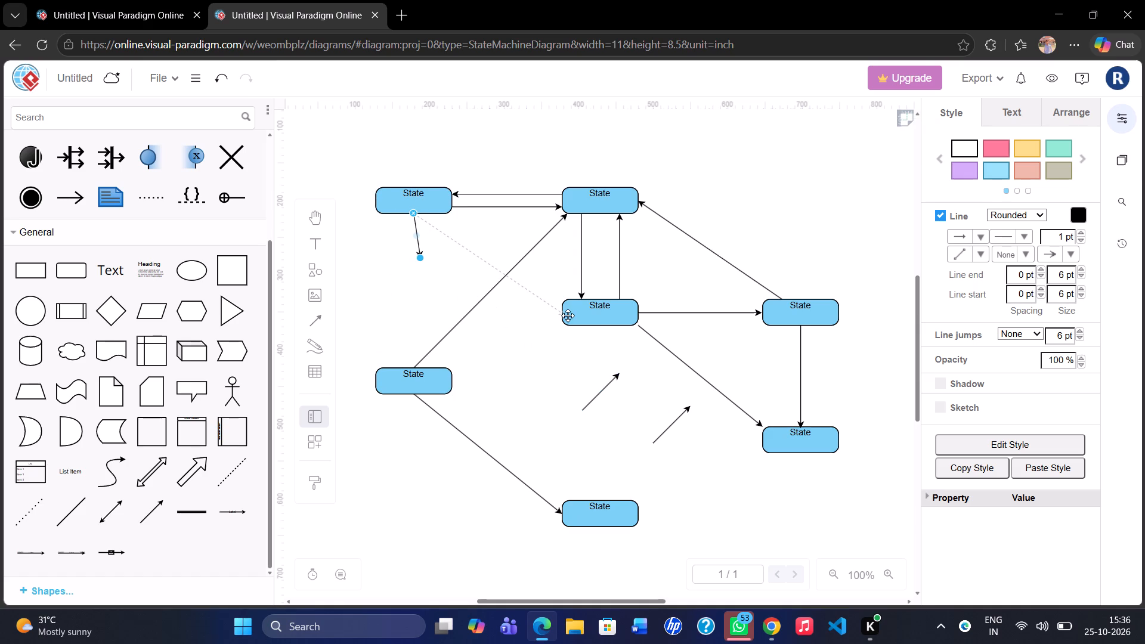
{"action": "left_click_drag", "start_coordinate": [568, 315], "coordinate": [561, 301]}
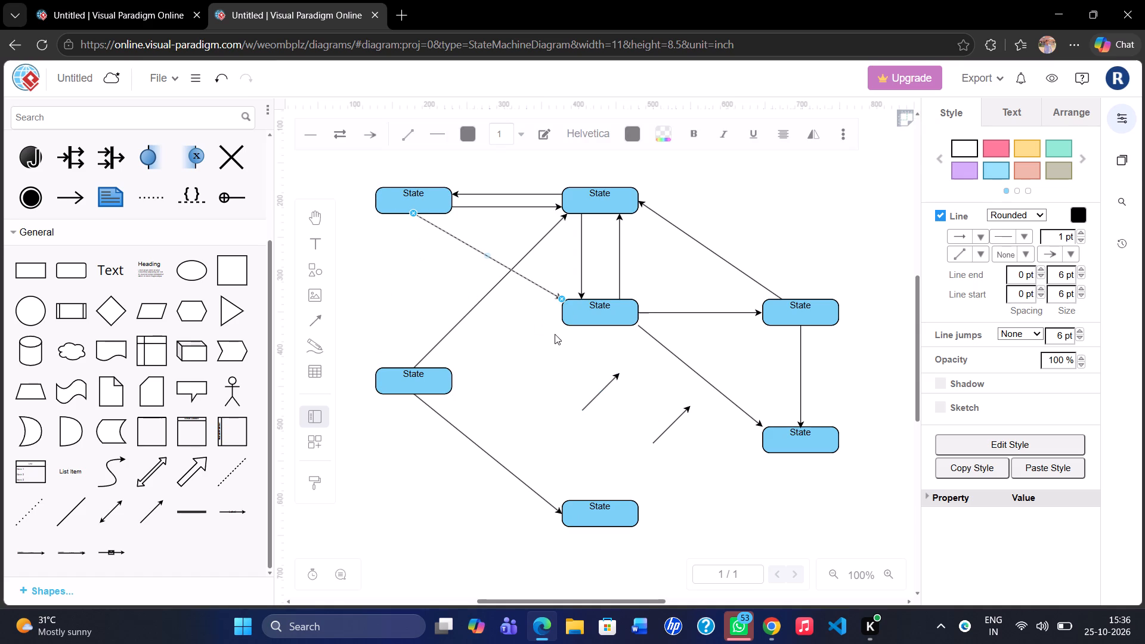
{"action": "left_click", "coordinate": [553, 351]}
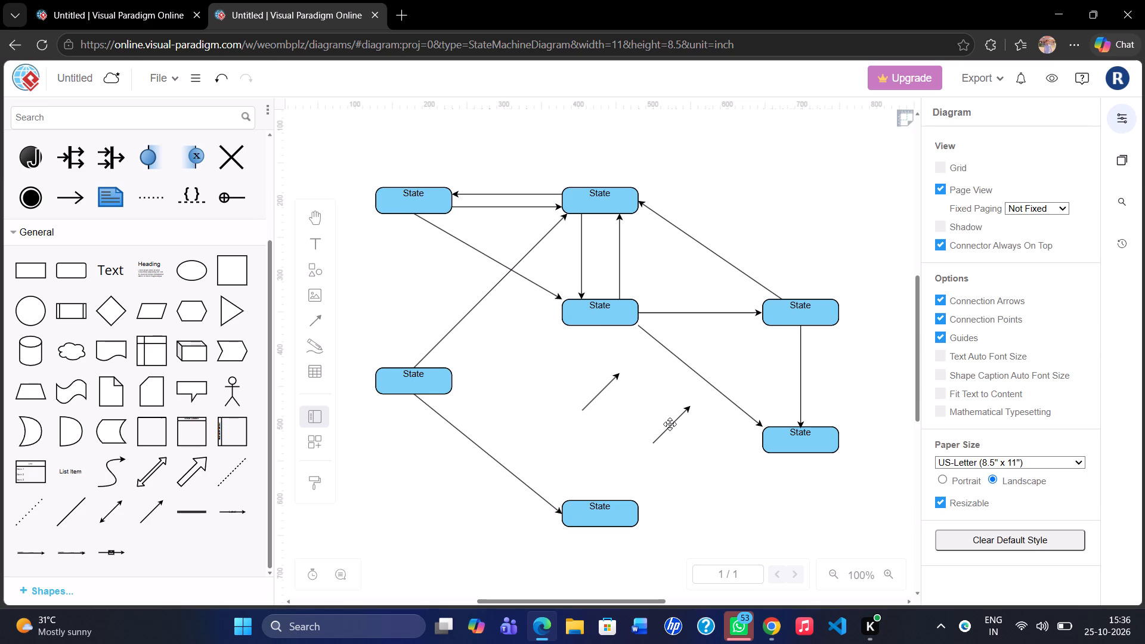
Use the loose arrow nearest the lower-right state to connect that state's bottom edge to the bottom-centre state's right edge.
{"action": "left_click_drag", "start_coordinate": [672, 426], "coordinate": [706, 519]}
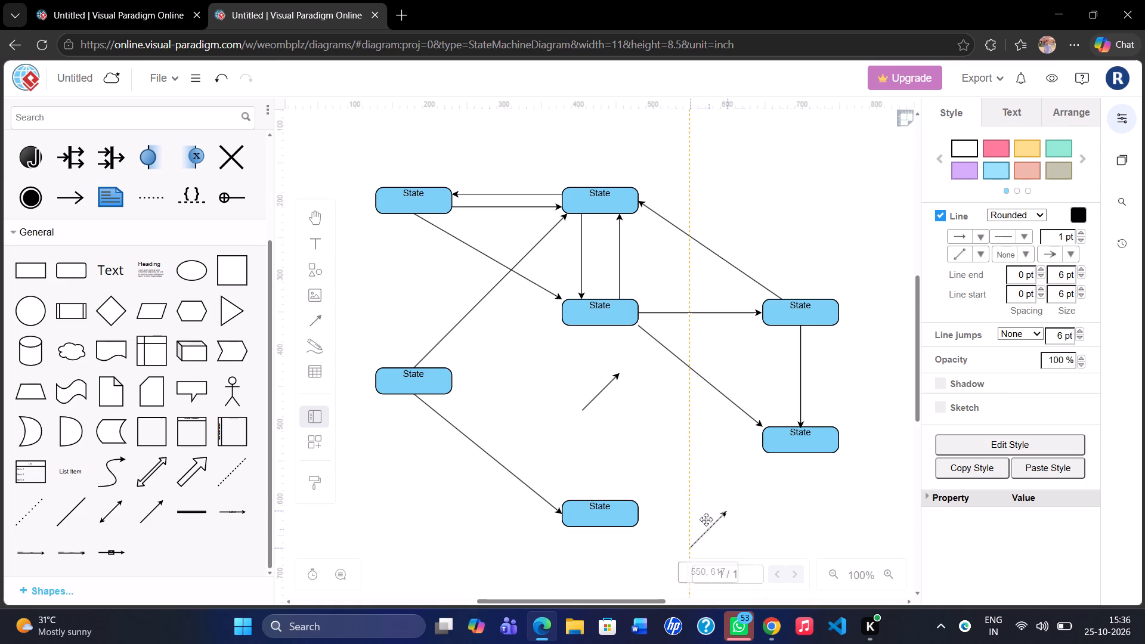
{"action": "left_click_drag", "start_coordinate": [706, 519], "coordinate": [704, 513]}
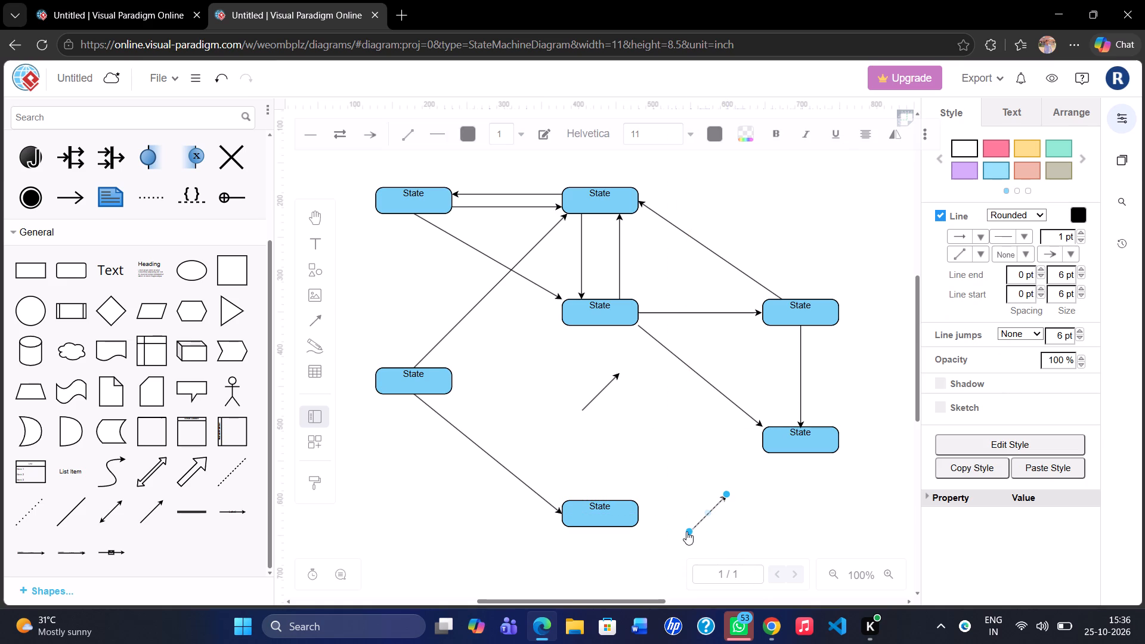
{"action": "left_click_drag", "start_coordinate": [688, 531], "coordinate": [801, 453]}
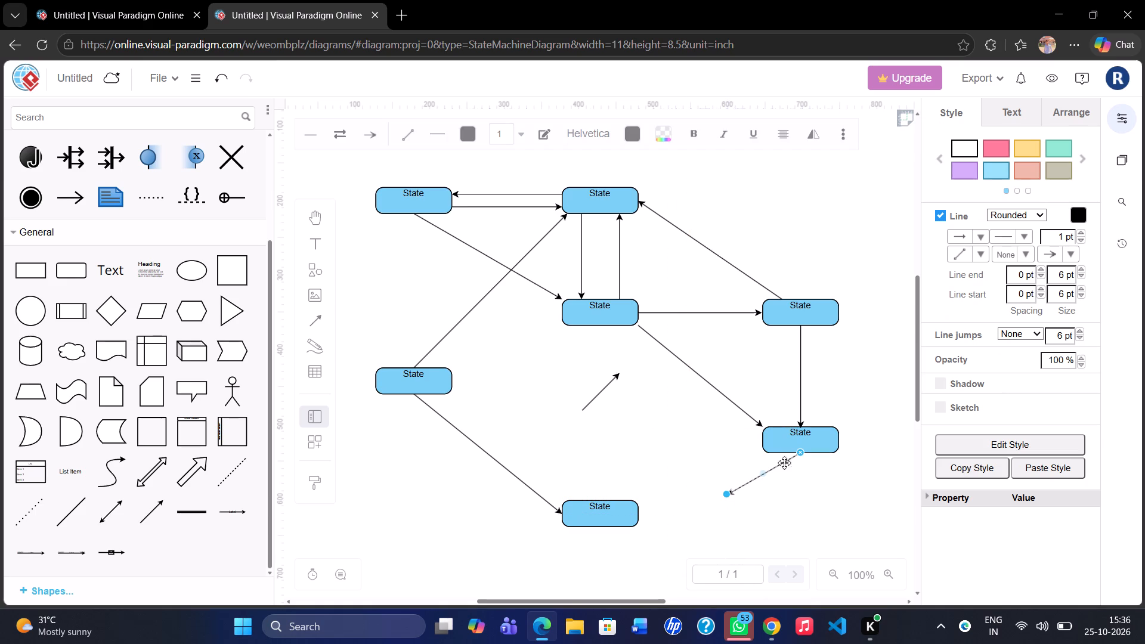
{"action": "left_click_drag", "start_coordinate": [728, 494], "coordinate": [646, 510]}
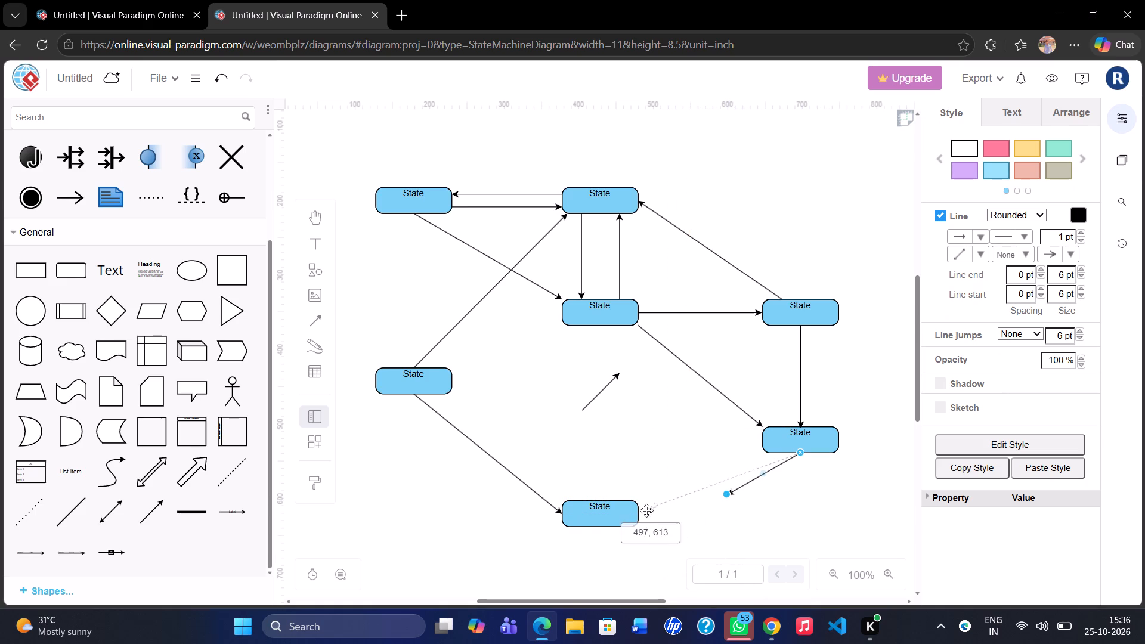
{"action": "left_click_drag", "start_coordinate": [646, 510], "coordinate": [639, 513]}
Connect the centre state's left edge to the right edge of the lower-left state with the remaining loose arrow.
{"action": "scroll", "coordinate": [639, 513], "scroll_direction": "down", "scroll_amount": 1}
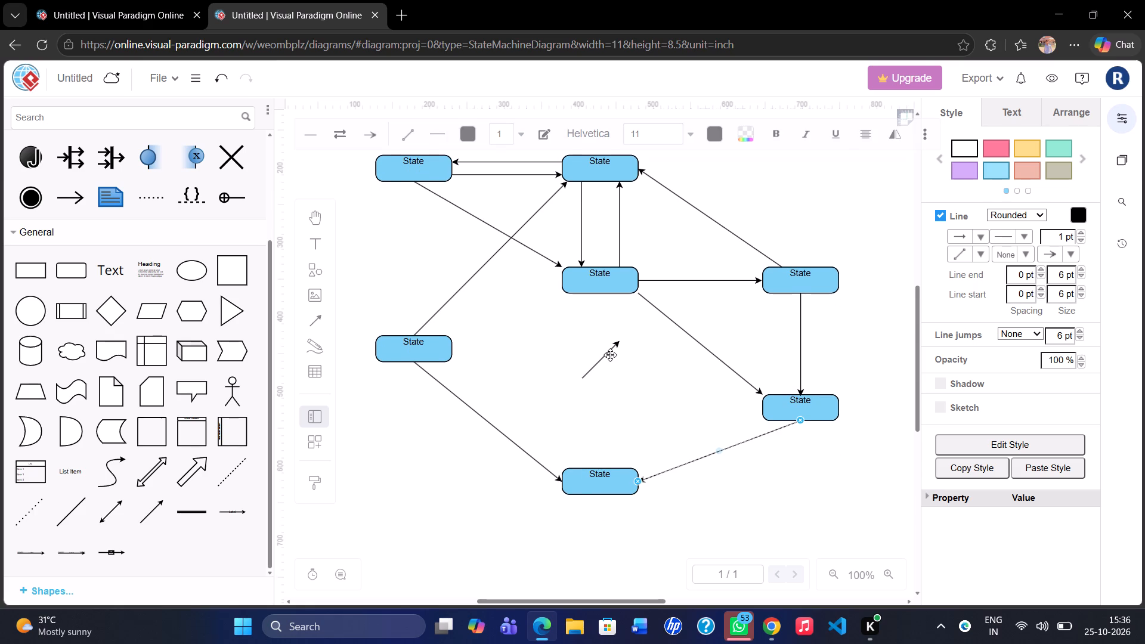
{"action": "left_click_drag", "start_coordinate": [610, 355], "coordinate": [514, 309]}
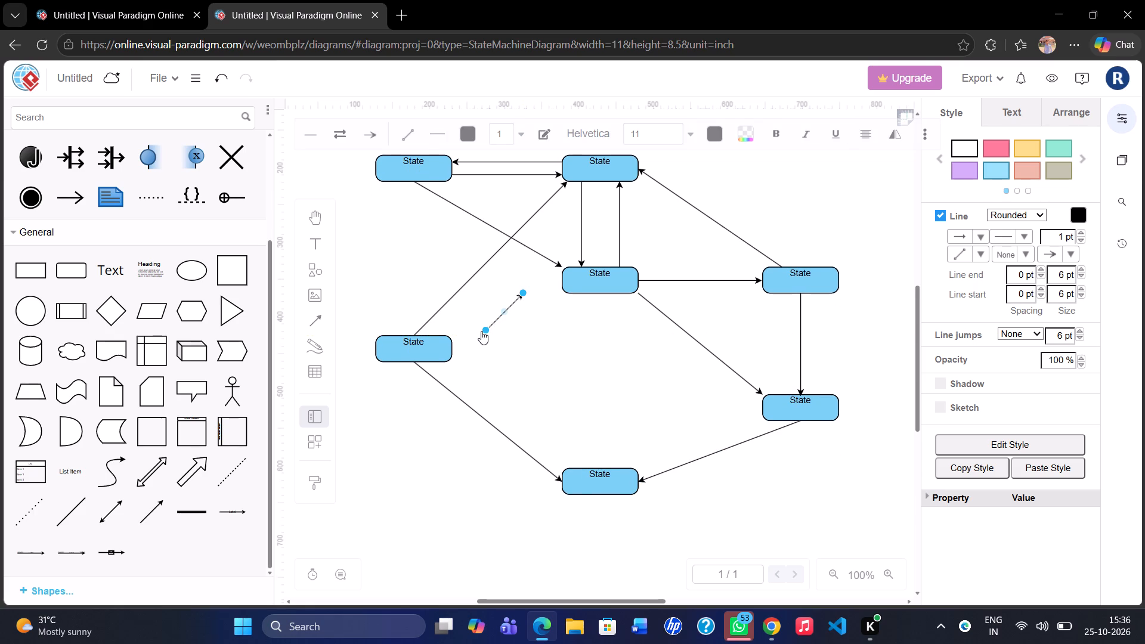
{"action": "left_click_drag", "start_coordinate": [485, 330], "coordinate": [561, 280]}
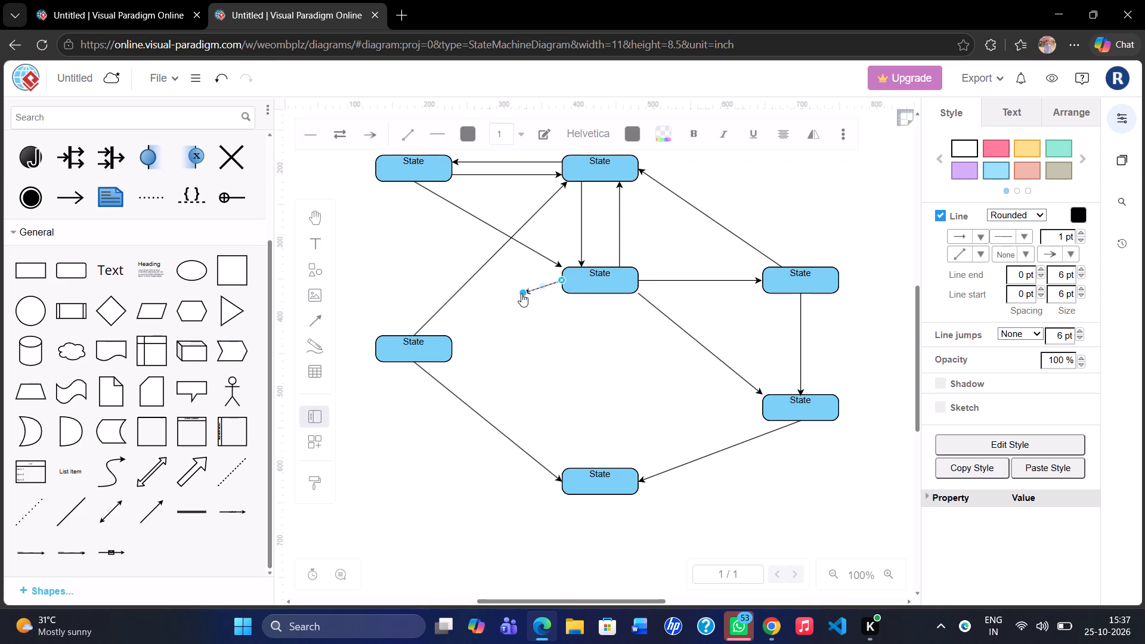
{"action": "left_click_drag", "start_coordinate": [521, 293], "coordinate": [453, 346]}
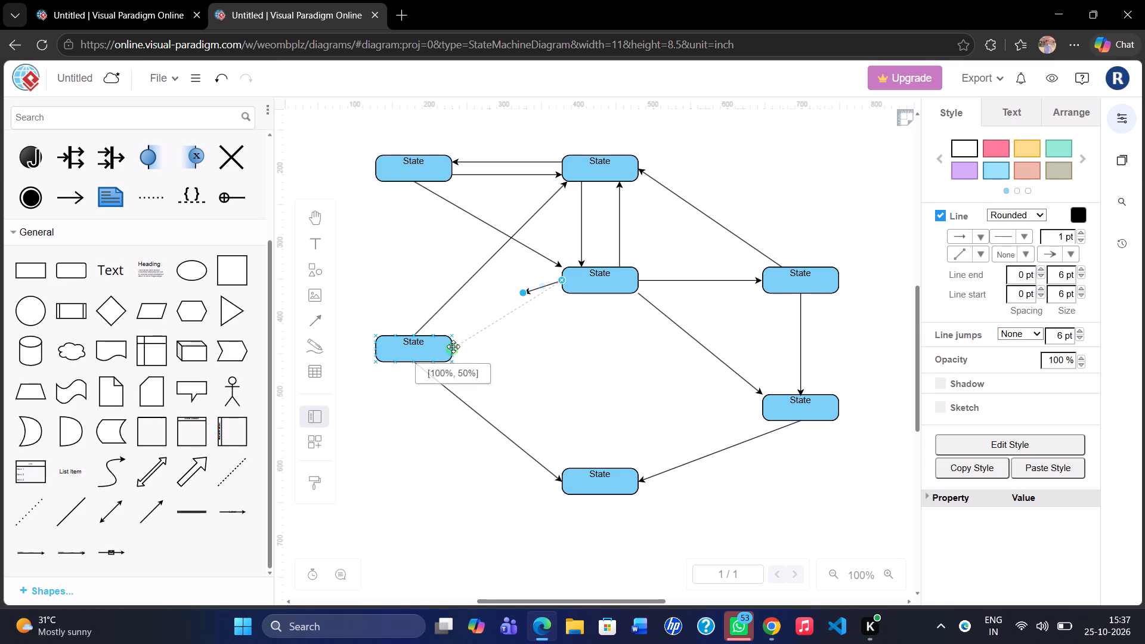
{"action": "left_click_drag", "start_coordinate": [453, 346], "coordinate": [453, 347]}
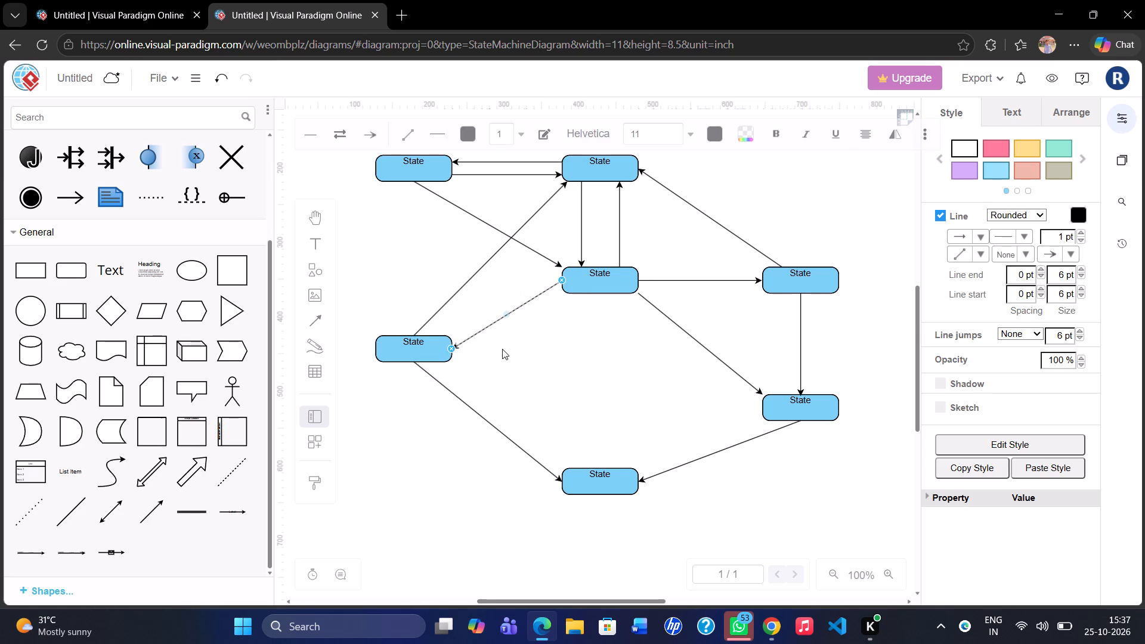
{"action": "left_click", "coordinate": [502, 349]}
Add a Directional Connector pointing straight down from the bottom of the bottom-centre state, ending at about 430, 714.
{"action": "scroll", "coordinate": [502, 349], "scroll_direction": "down", "scroll_amount": 1}
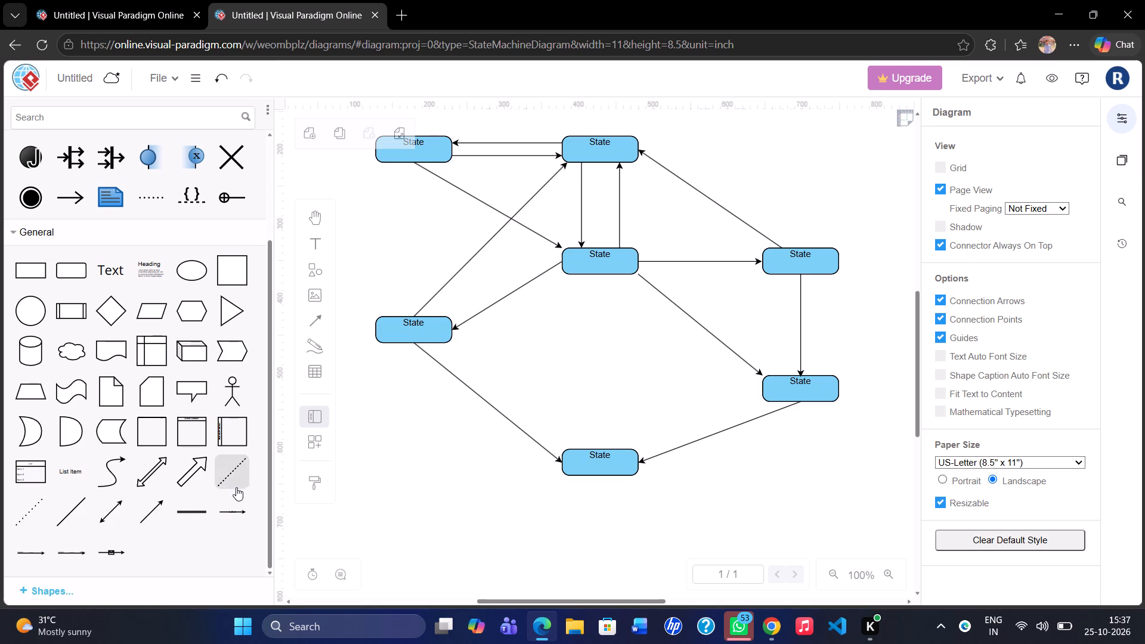
{"action": "left_click_drag", "start_coordinate": [151, 511], "coordinate": [618, 527]}
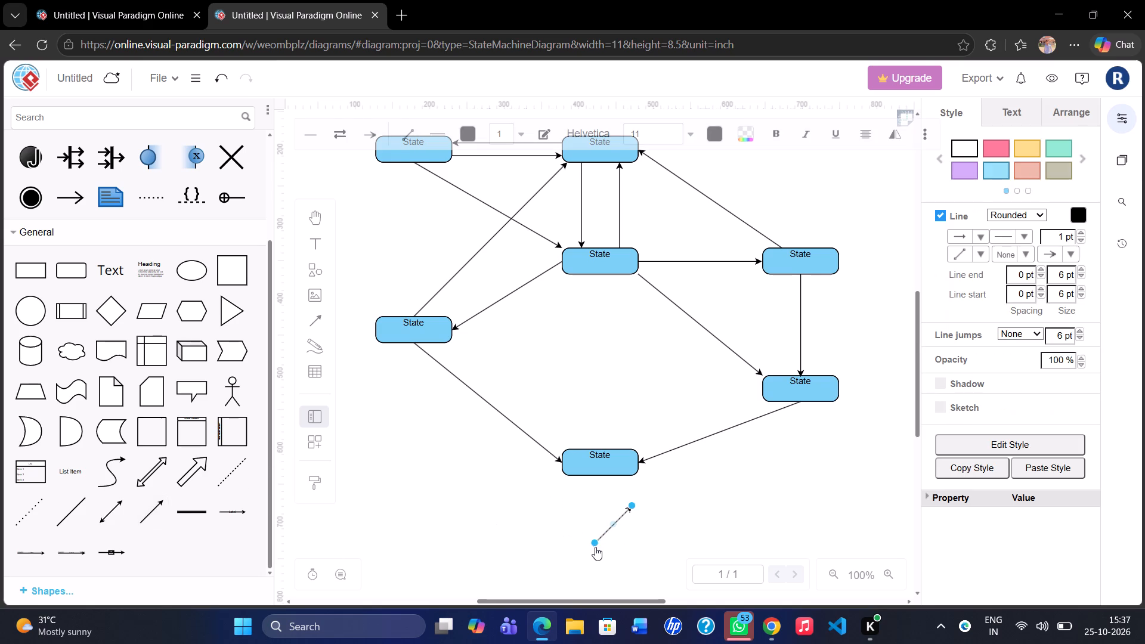
{"action": "left_click_drag", "start_coordinate": [594, 543], "coordinate": [606, 477]}
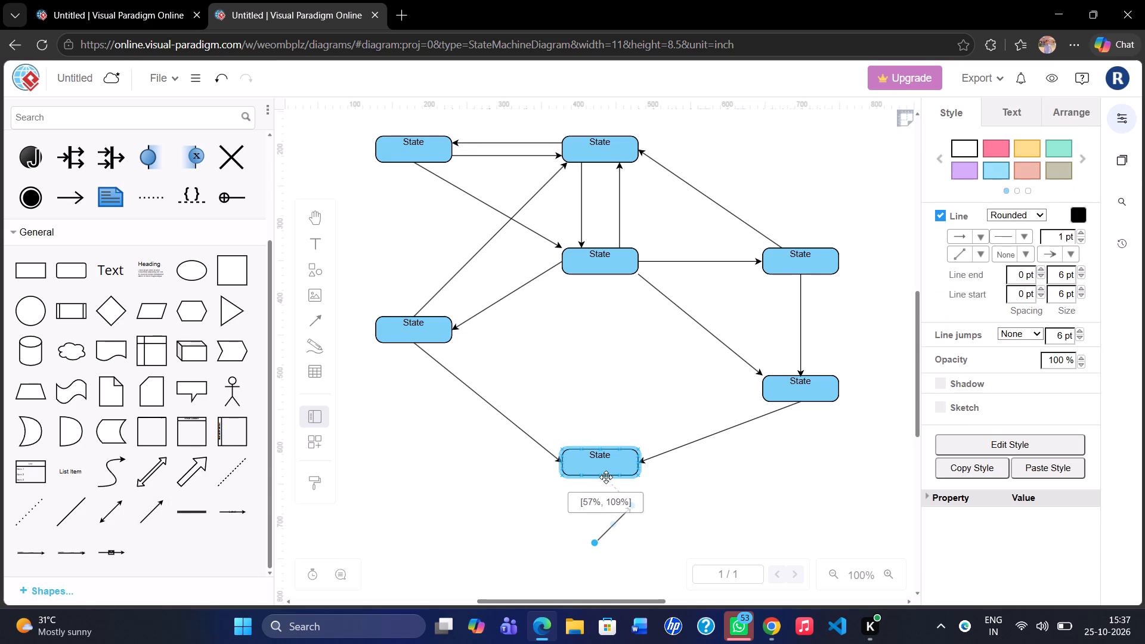
{"action": "left_click_drag", "start_coordinate": [606, 477], "coordinate": [602, 477]}
{"action": "left_click_drag", "start_coordinate": [632, 506], "coordinate": [599, 532]}
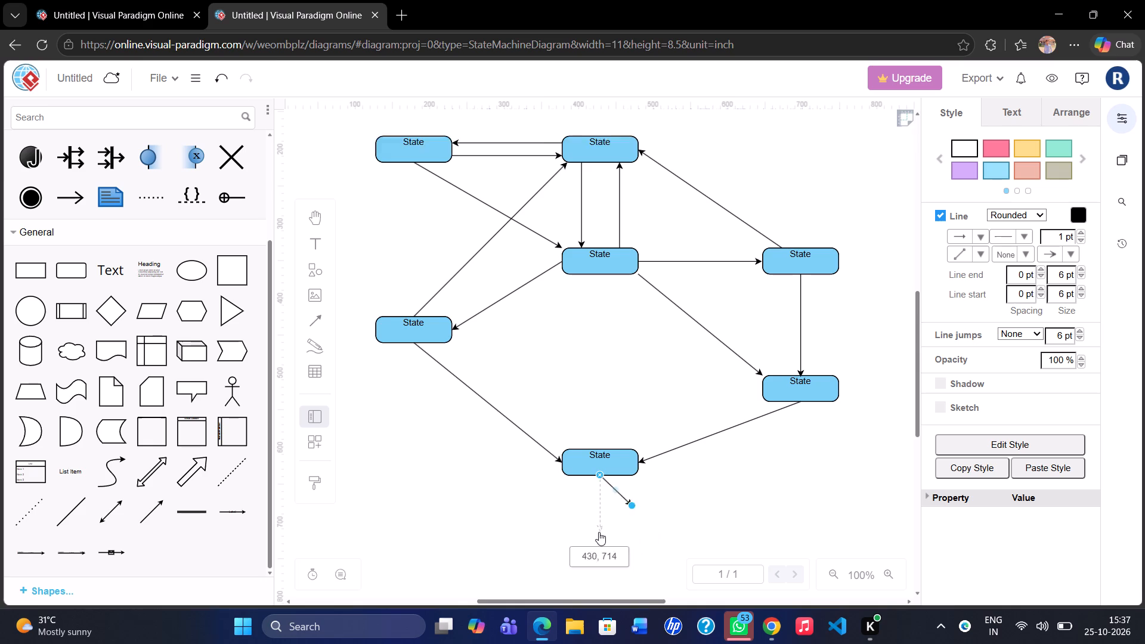
Place a ringed black circle final-state symbol under the bottom arrow, enlarge it, and centre it at the arrow's tip.
{"action": "left_click_drag", "start_coordinate": [36, 202], "coordinate": [345, 427]}
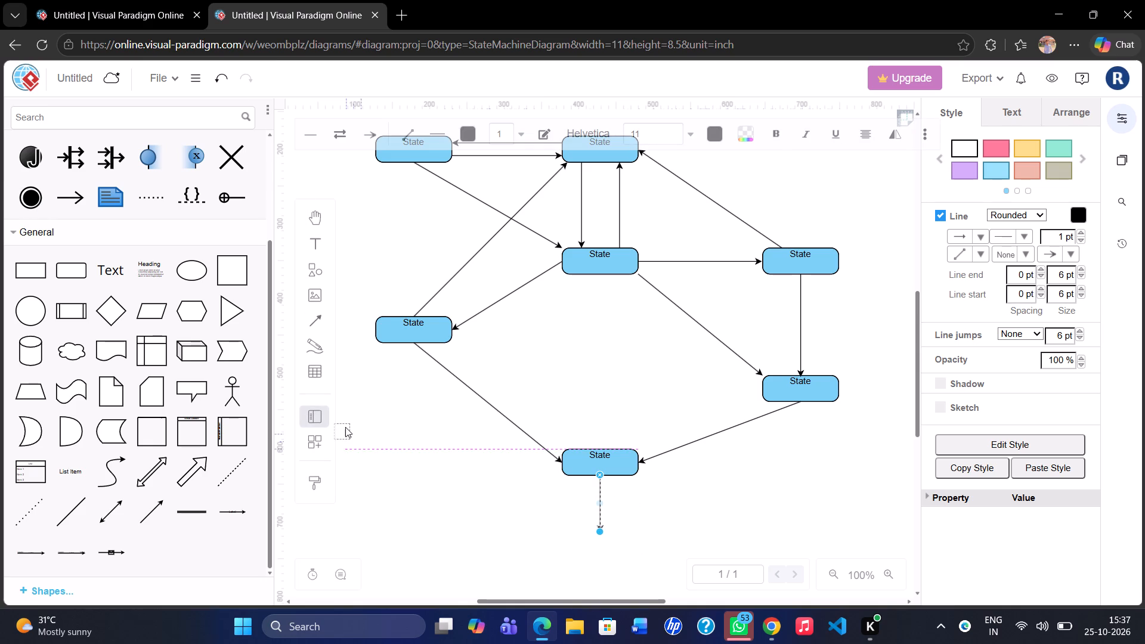
{"action": "left_click_drag", "start_coordinate": [345, 427], "coordinate": [604, 543]}
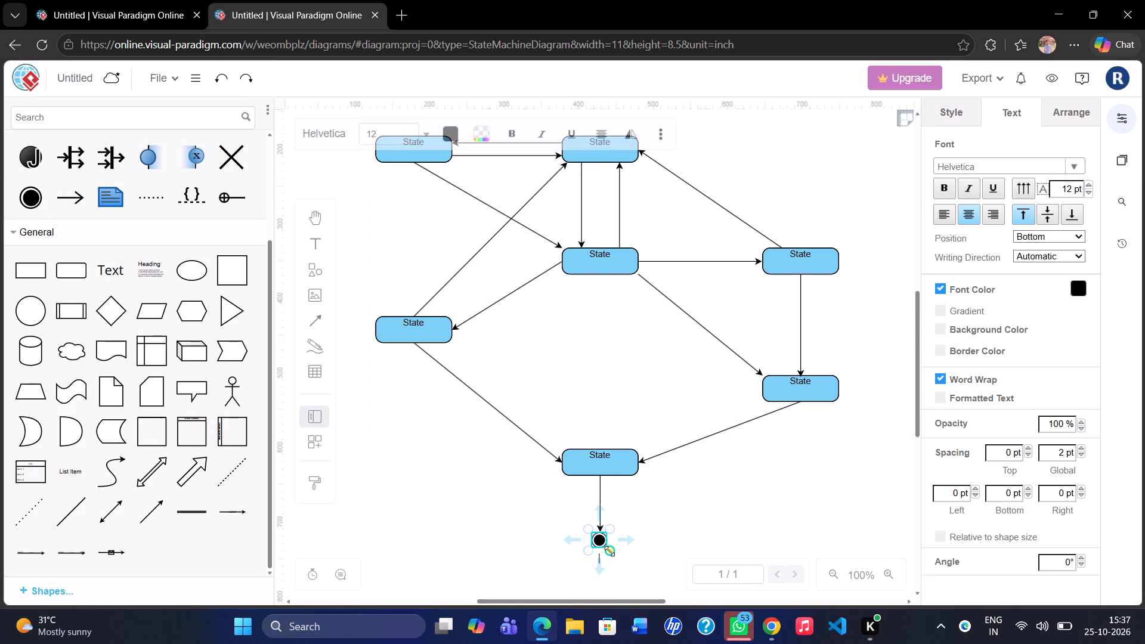
{"action": "left_click_drag", "start_coordinate": [609, 551], "coordinate": [632, 567]}
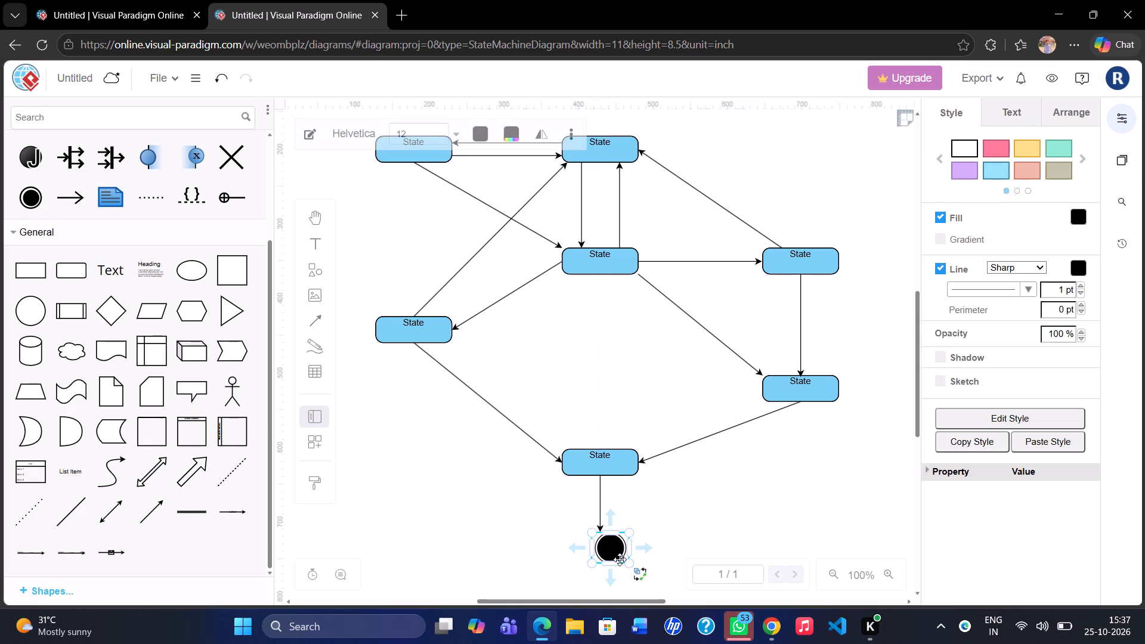
{"action": "left_click_drag", "start_coordinate": [615, 550], "coordinate": [606, 552]}
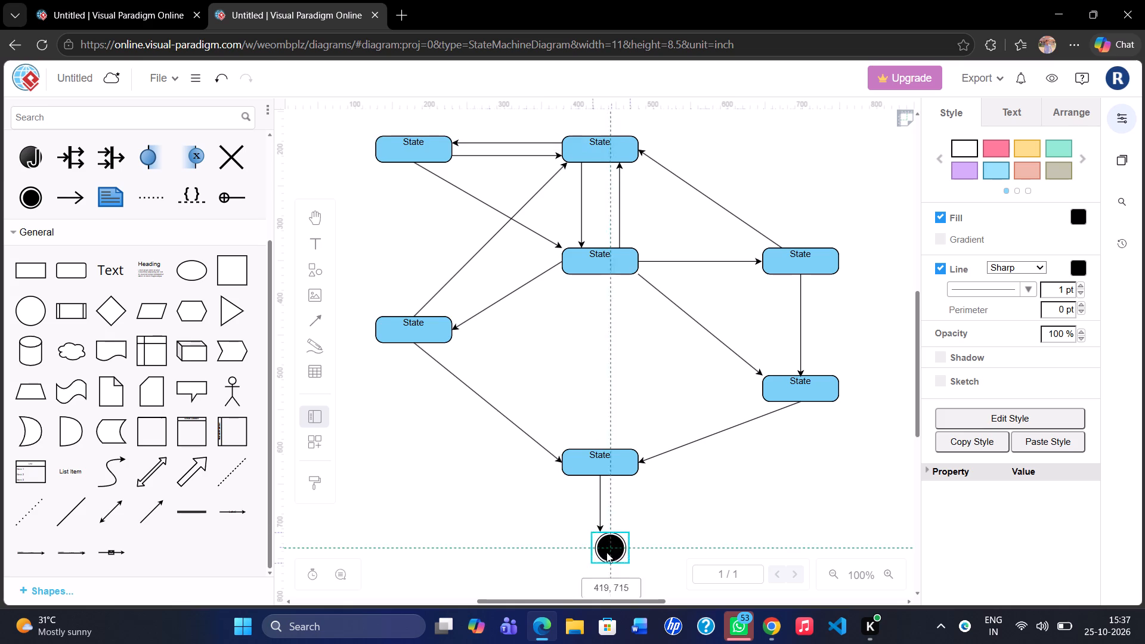
{"action": "left_click_drag", "start_coordinate": [606, 552], "coordinate": [601, 546]}
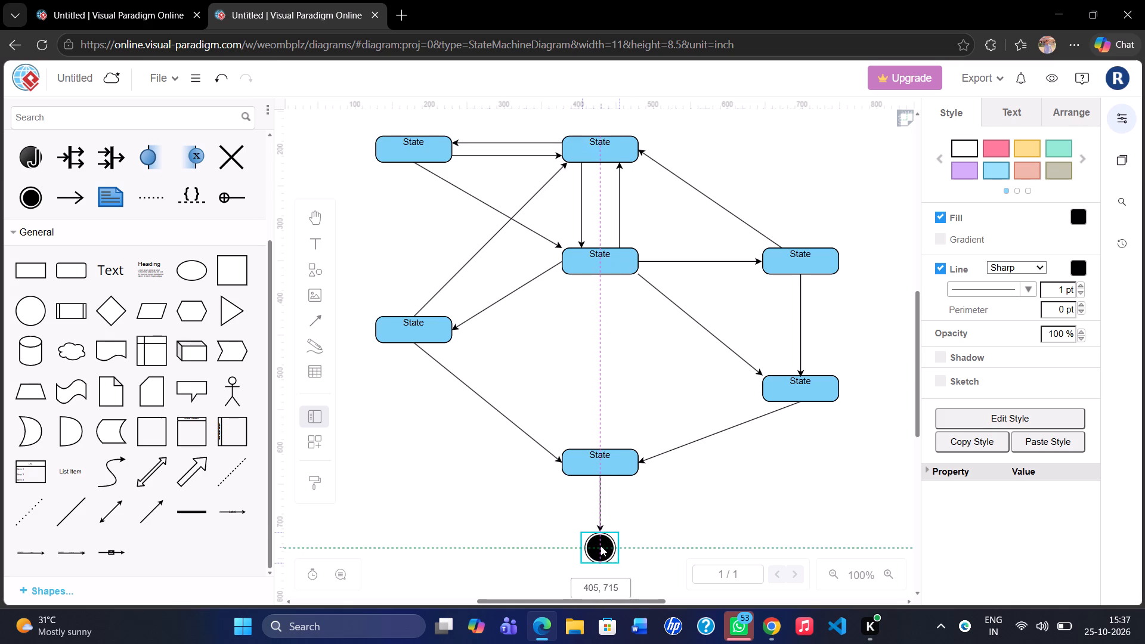
{"action": "left_click_drag", "start_coordinate": [601, 546], "coordinate": [601, 546]}
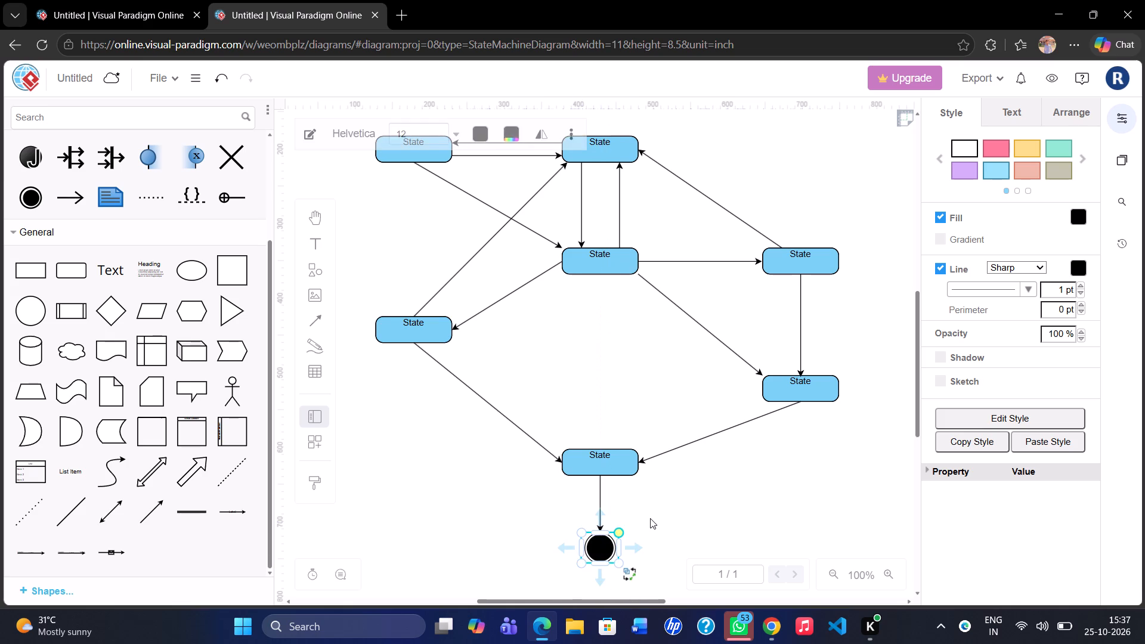
{"action": "left_click", "coordinate": [650, 518]}
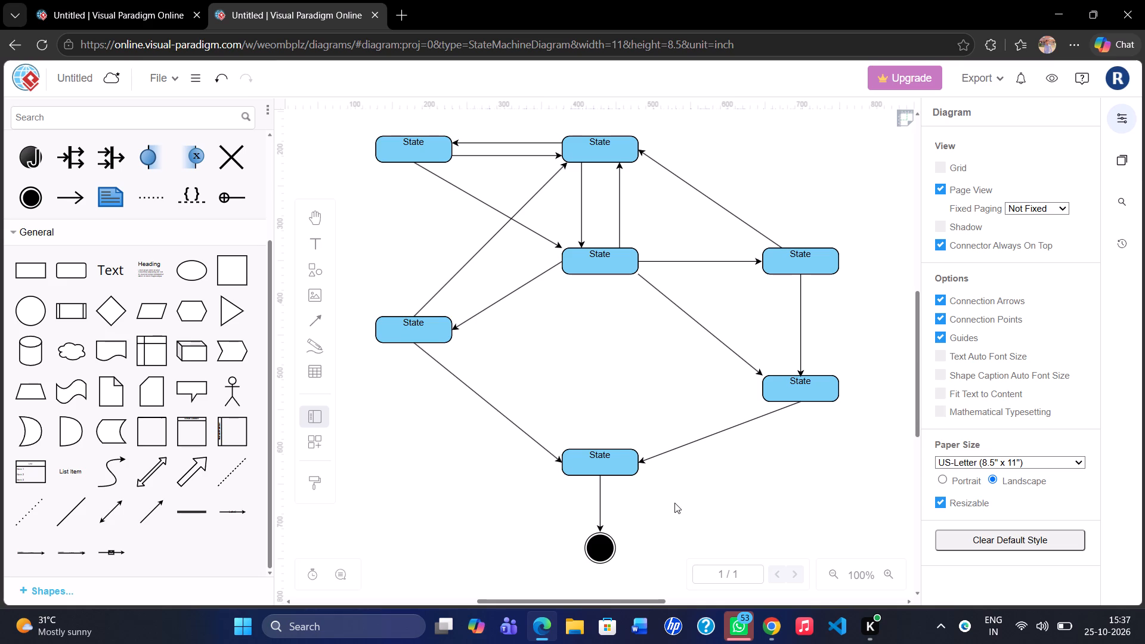
Place a second ringed black circle symbol centred above the top-centre state and enlarge it to about 34 x 29.
{"action": "scroll", "coordinate": [674, 503], "scroll_direction": "up", "scroll_amount": 1}
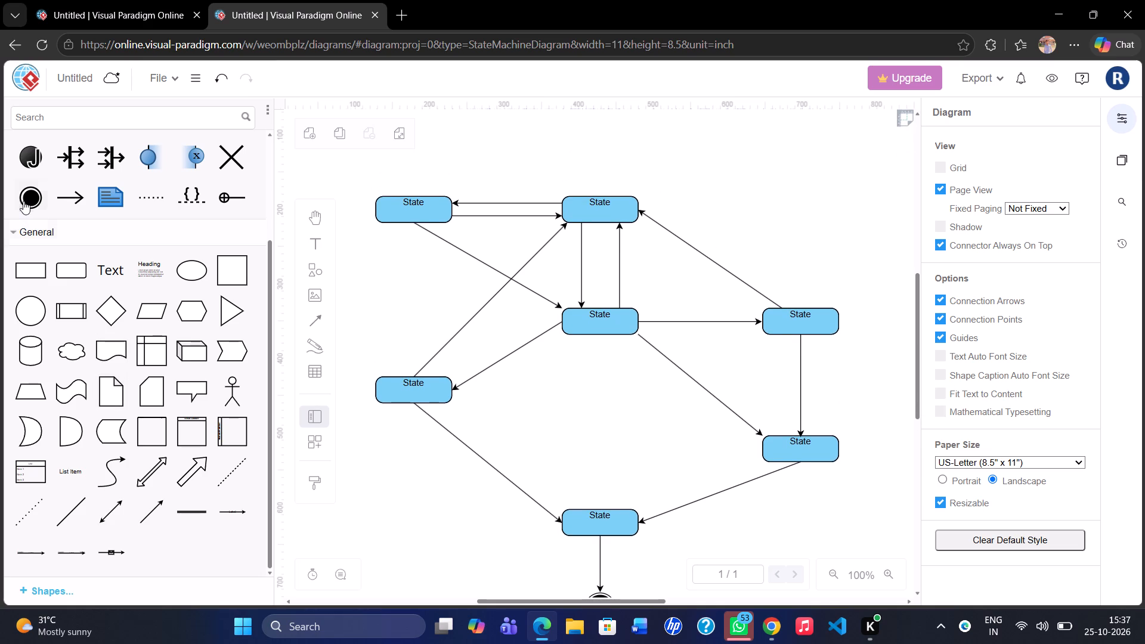
{"action": "left_click_drag", "start_coordinate": [27, 190], "coordinate": [599, 141]}
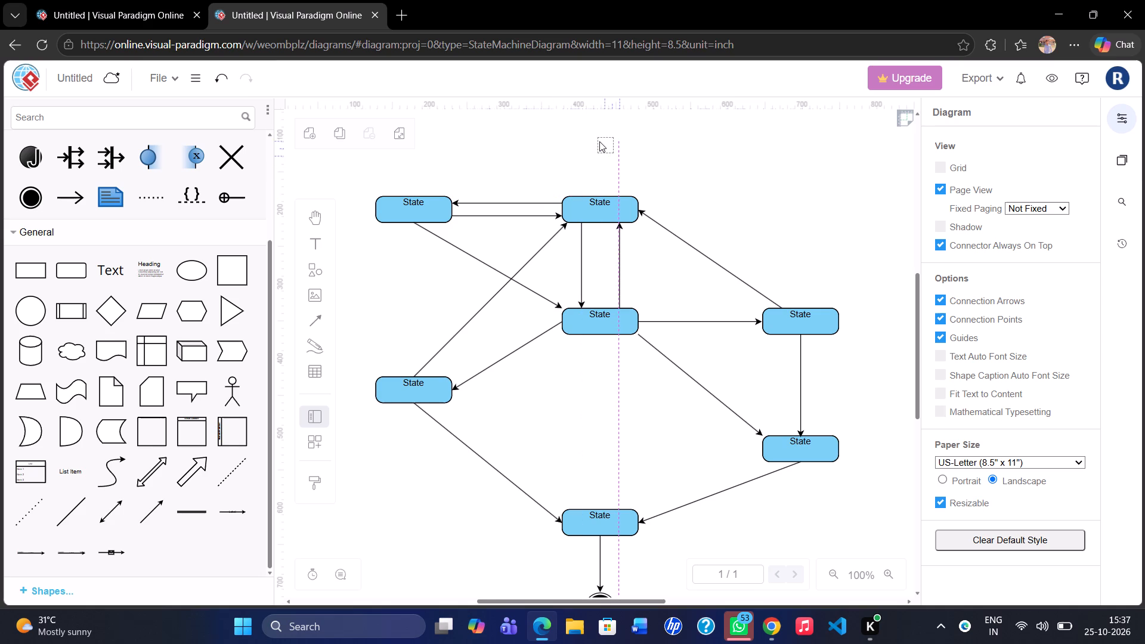
{"action": "left_click_drag", "start_coordinate": [599, 141], "coordinate": [601, 141]}
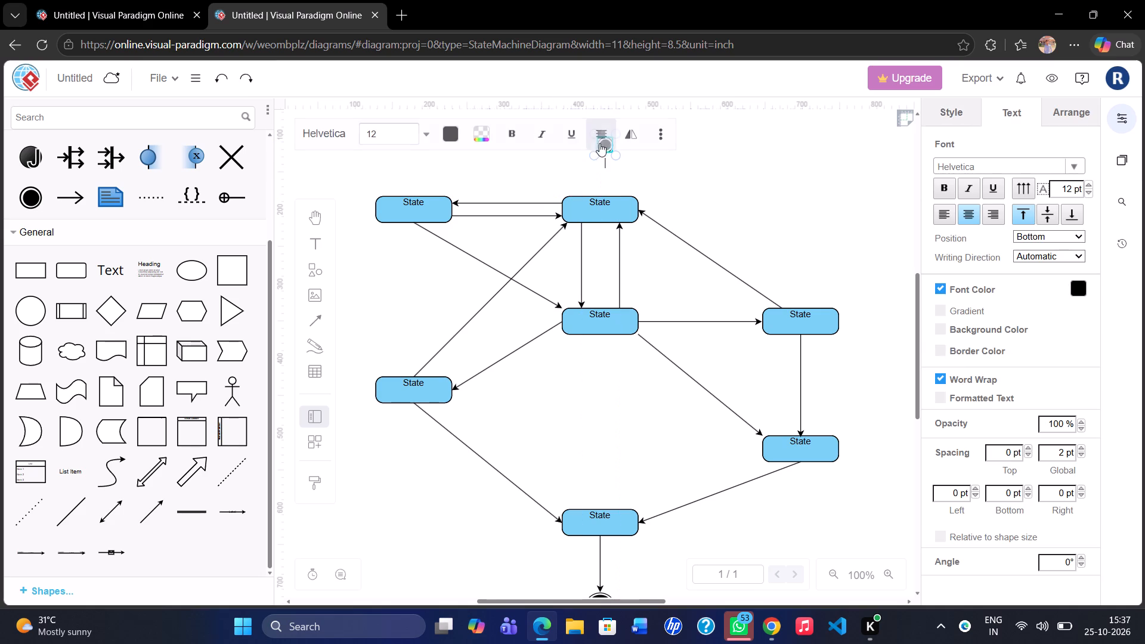
{"action": "left_click_drag", "start_coordinate": [594, 153], "coordinate": [584, 159]}
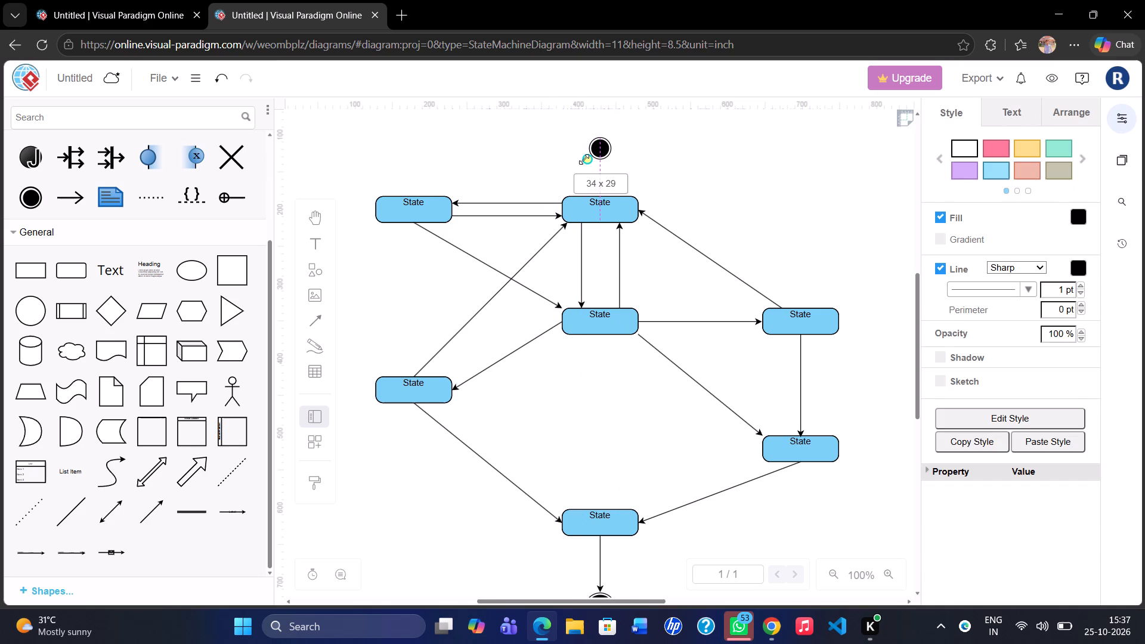
{"action": "left_click_drag", "start_coordinate": [584, 159], "coordinate": [584, 161]}
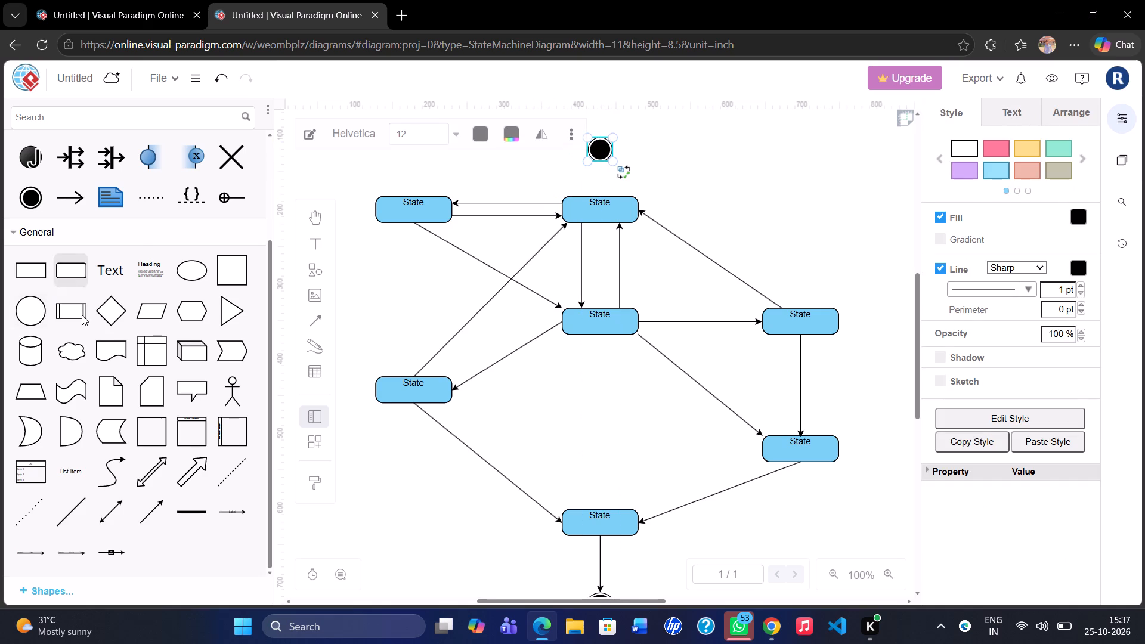
Add a Directional Connector from the bottom of the upper ringed circle straight down to the top edge of the top-centre state.
{"action": "left_click_drag", "start_coordinate": [143, 513], "coordinate": [482, 215]}
{"action": "left_click_drag", "start_coordinate": [482, 215], "coordinate": [606, 184]}
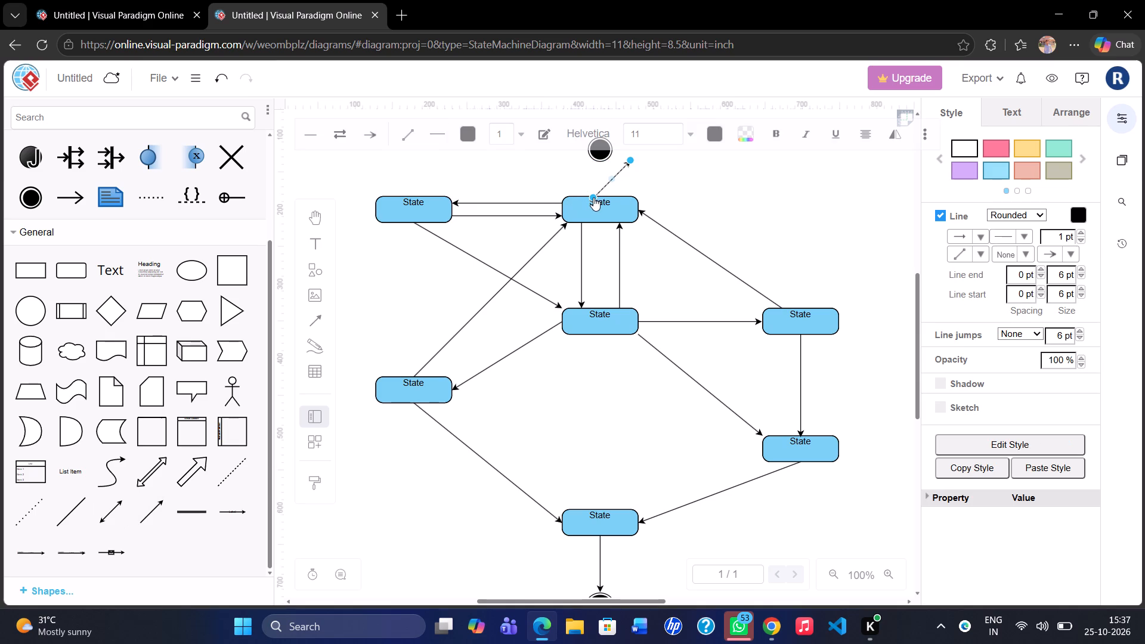
{"action": "left_click_drag", "start_coordinate": [593, 197], "coordinate": [598, 159]}
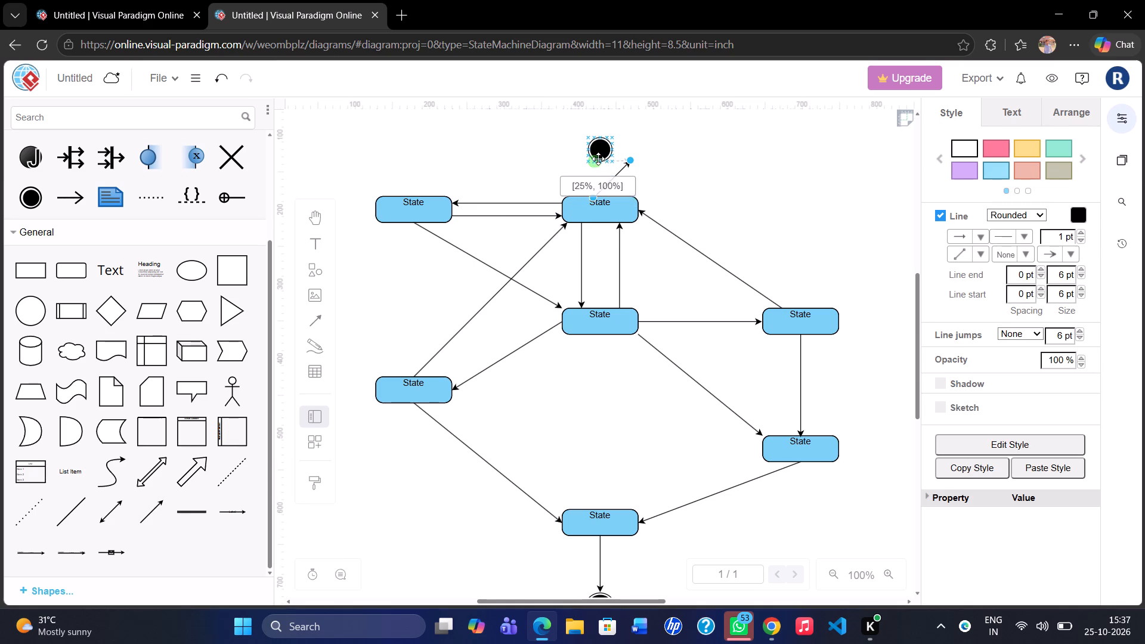
{"action": "left_click_drag", "start_coordinate": [598, 159], "coordinate": [601, 162]}
{"action": "left_click_drag", "start_coordinate": [632, 163], "coordinate": [604, 195]}
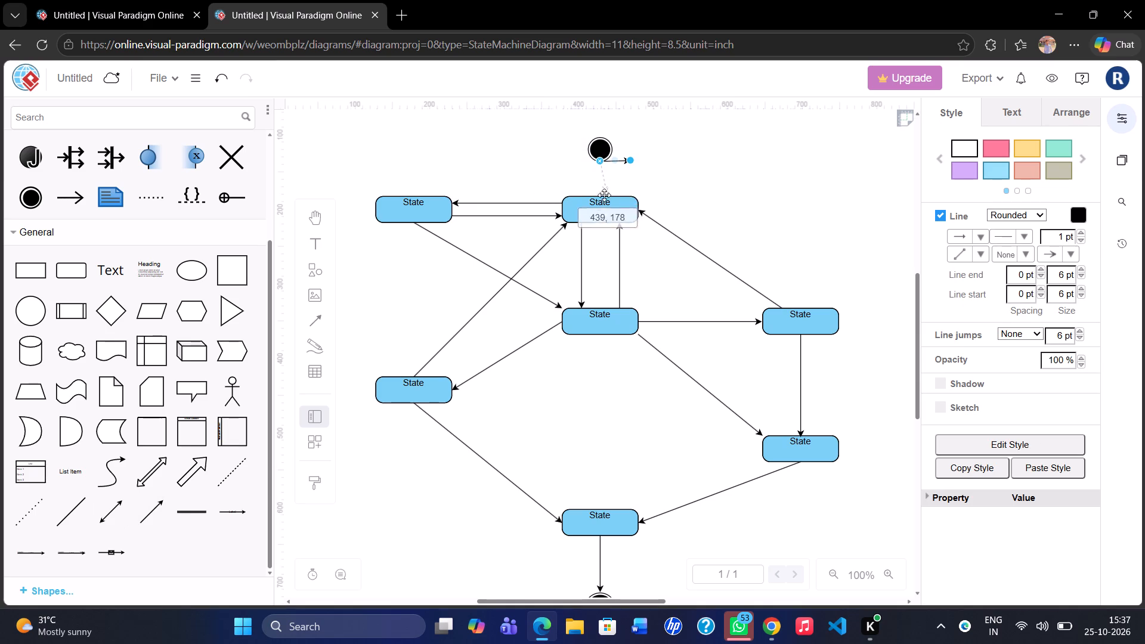
{"action": "left_click_drag", "start_coordinate": [604, 195], "coordinate": [603, 198]}
{"action": "left_click", "coordinate": [648, 180]}
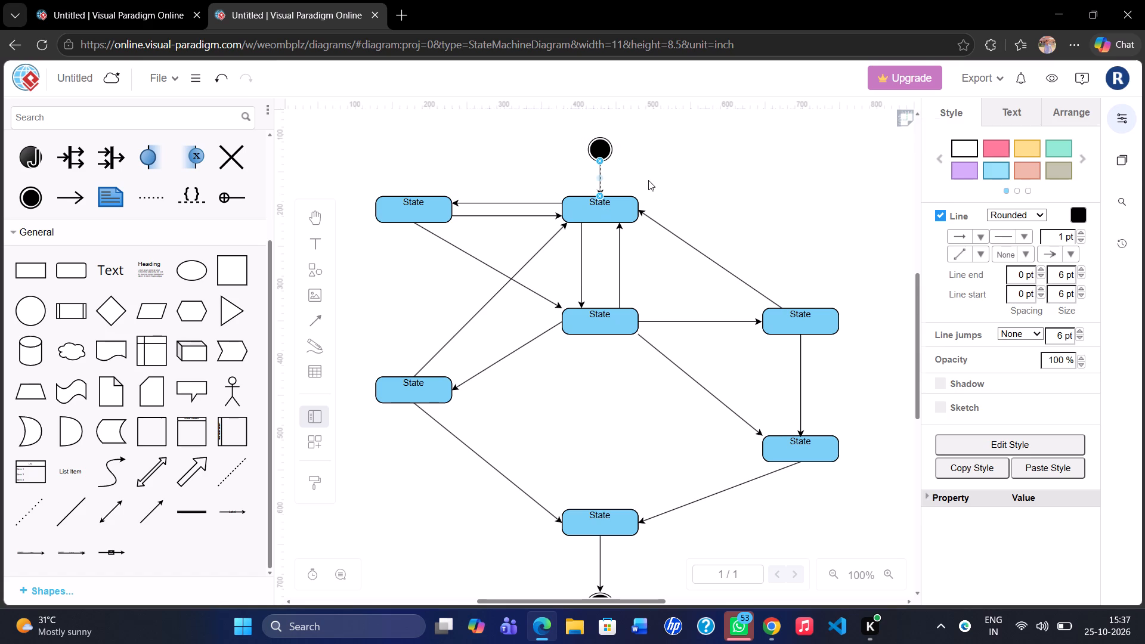
Rename the upper-left state as Reserved.
{"action": "scroll", "coordinate": [648, 180], "scroll_direction": "up", "scroll_amount": 1}
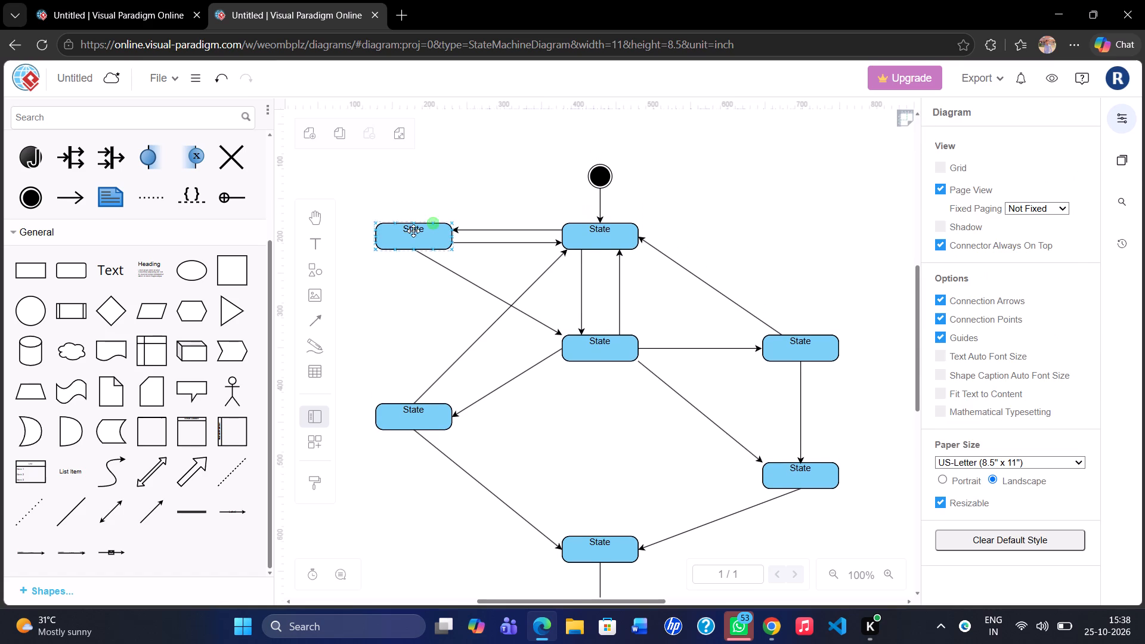
{"action": "double_click", "coordinate": [414, 230]}
{"action": "key", "text": "BackSpace"}
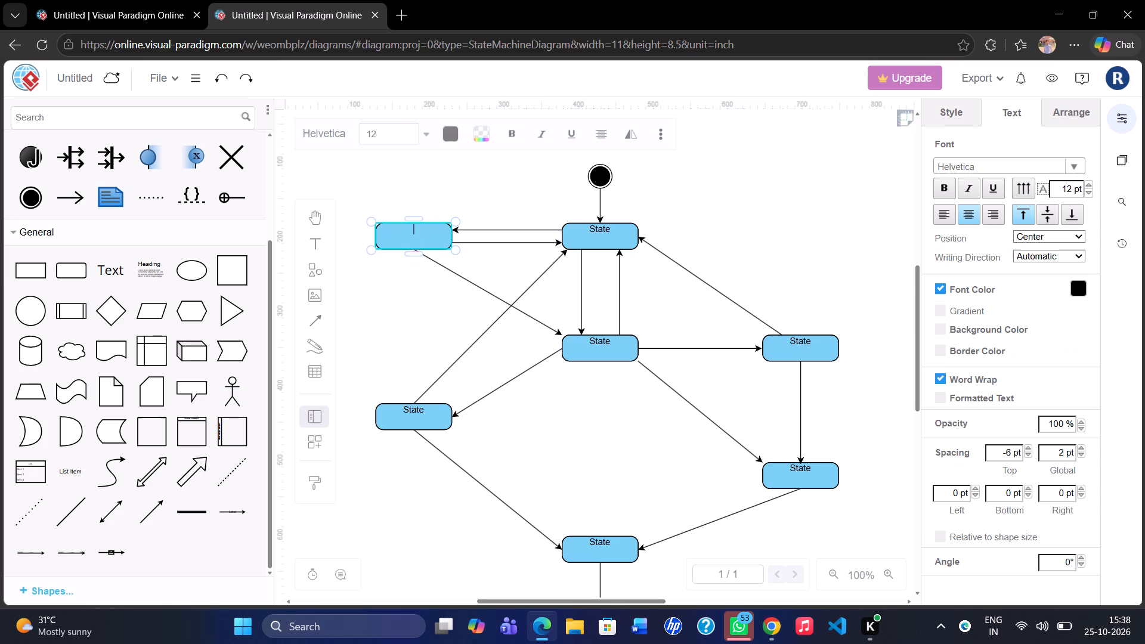
{"action": "type", "text": "REserved"}
{"action": "key", "text": "space"}
{"action": "key", "text": "BackSpace"}
{"action": "key", "text": "BackSpace"}
{"action": "key", "text": "BackSpace"}
{"action": "key", "text": "BackSpace"}
{"action": "key", "text": "BackSpace"}
{"action": "key", "text": "BackSpace"}
{"action": "key", "text": "BackSpace"}
{"action": "key", "text": "BackSpace"}
{"action": "type", "text": "eserved"}
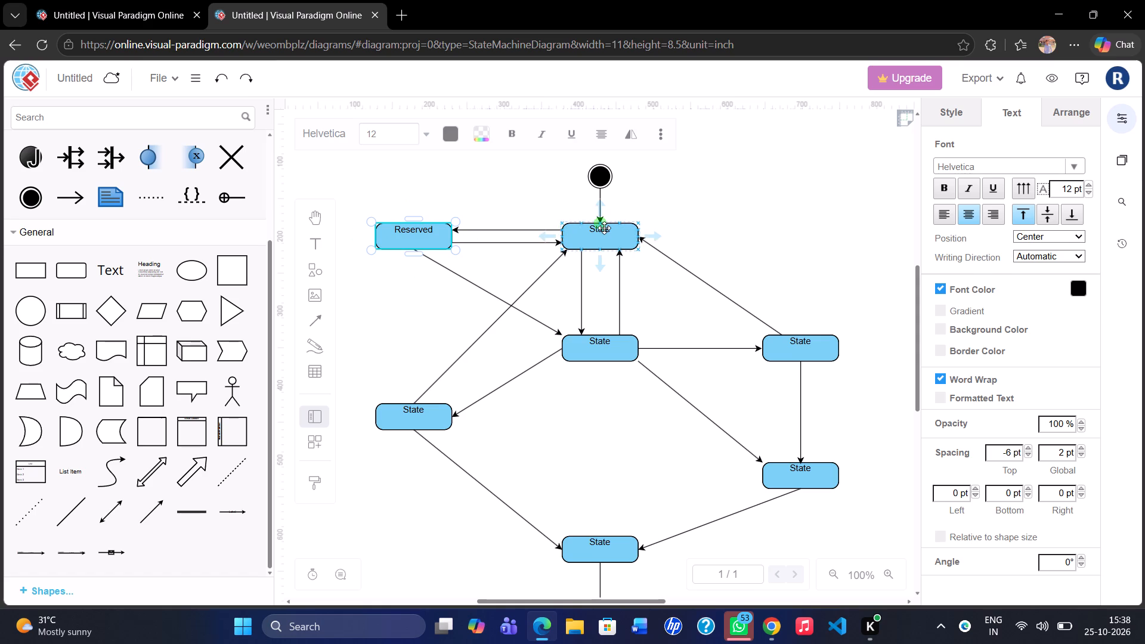
Rename the top-centre state, directly below the upper ringed circle, as Available.
{"action": "double_click", "coordinate": [604, 228]}
{"action": "double_click", "coordinate": [603, 228]}
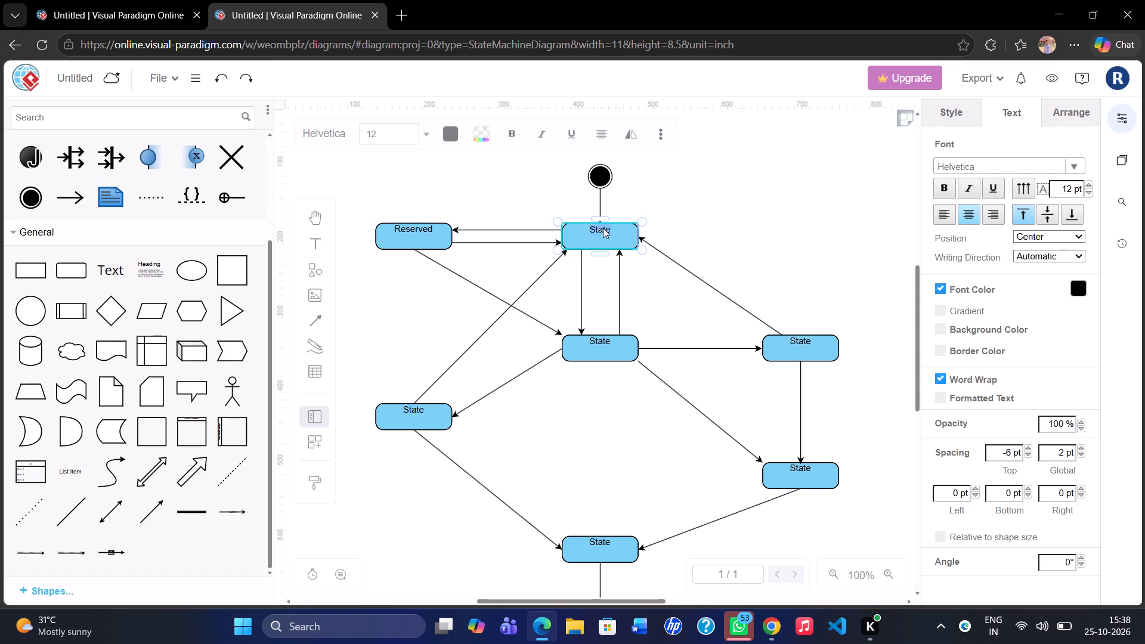
{"action": "key", "text": "BackSpace"}
{"action": "type", "text": "Available"}
{"action": "key", "text": "space"}
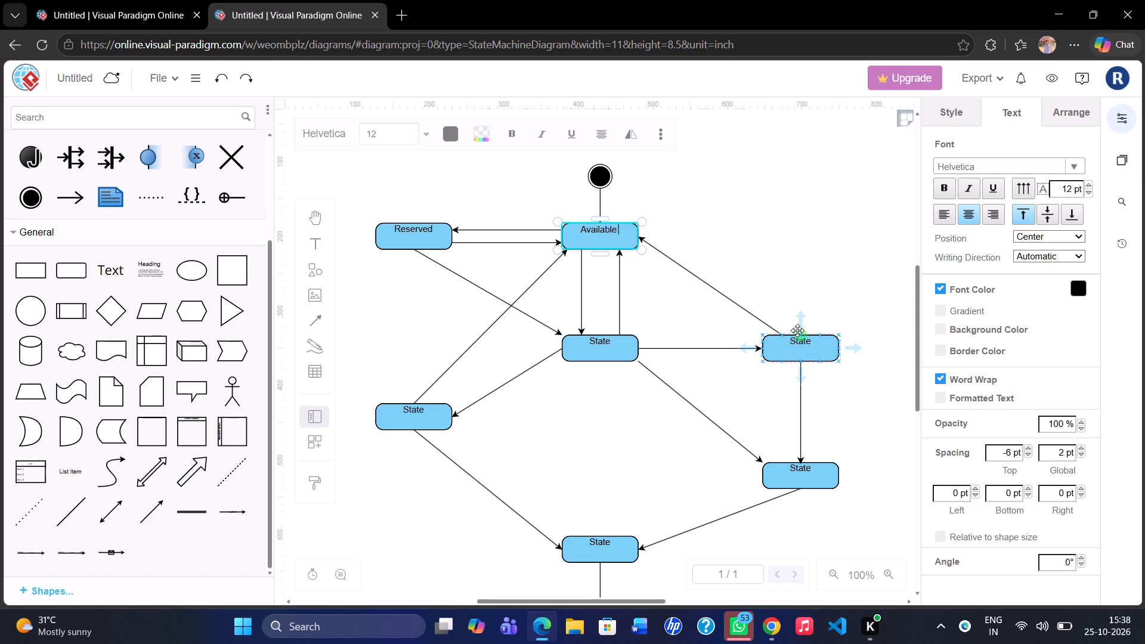
Rename the upper of the two right-hand states as Overdue.
{"action": "double_click", "coordinate": [803, 339]}
{"action": "double_click", "coordinate": [803, 339]}
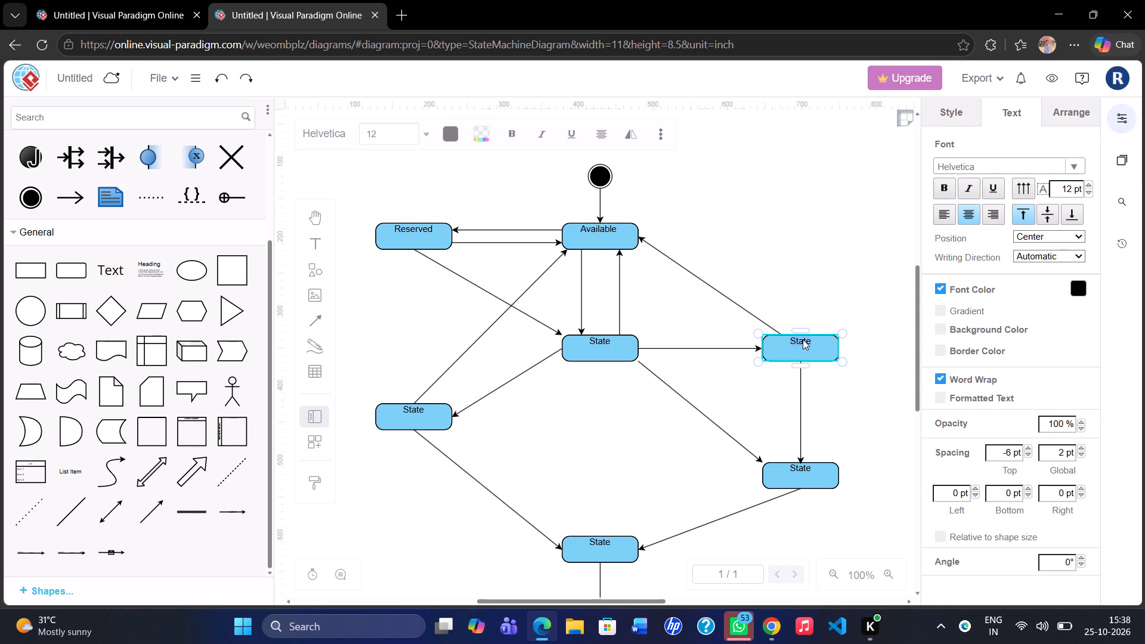
{"action": "key", "text": "BackSpace"}
{"action": "type", "text": "Overduw"}
{"action": "key", "text": "BackSpace"}
{"action": "key", "text": "e"}
Rename the centre state between Available and the bottom-centre state as Issued.
{"action": "double_click", "coordinate": [613, 343]}
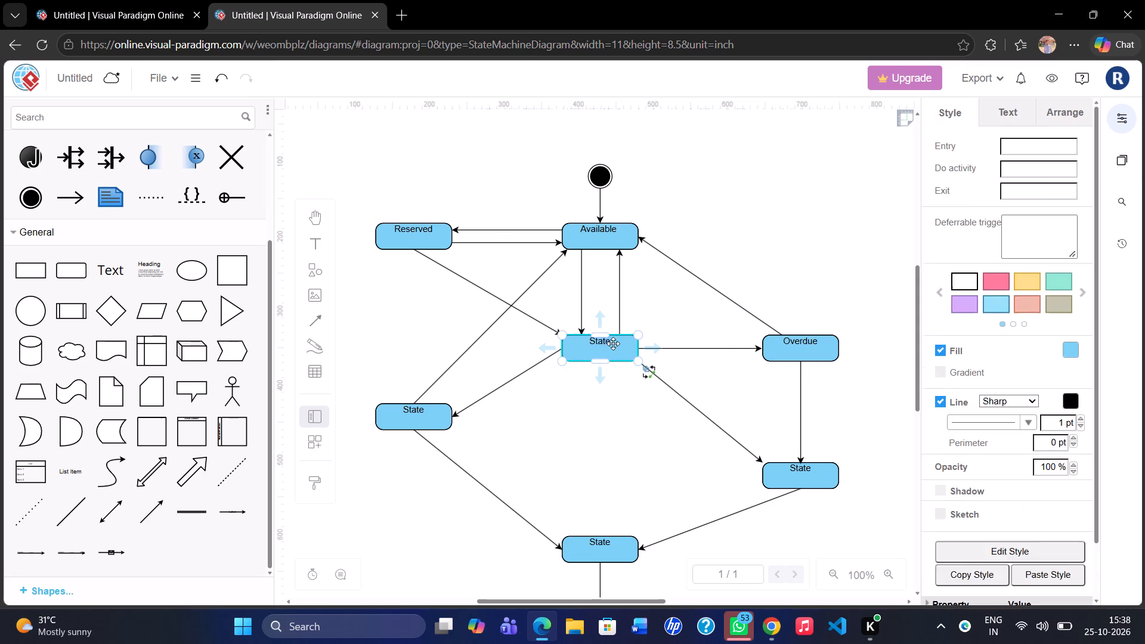
{"action": "double_click", "coordinate": [605, 342]}
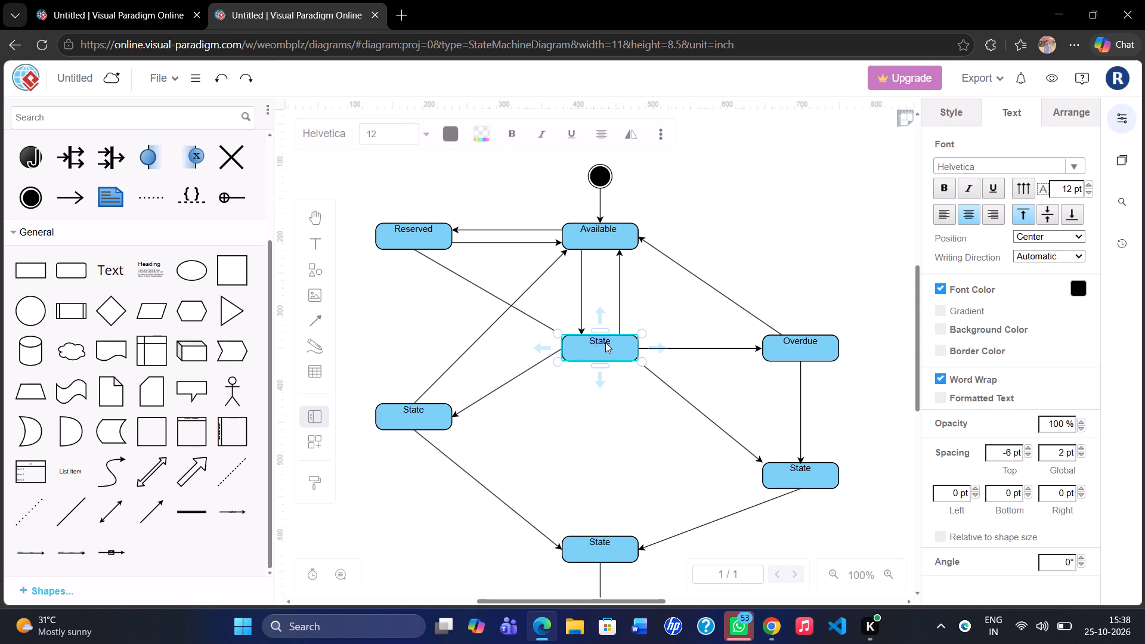
{"action": "key", "text": "BackSpace"}
{"action": "type", "text": "Issued"}
Rename the lower-left state as Under Repair.
{"action": "double_click", "coordinate": [419, 408]}
{"action": "double_click", "coordinate": [419, 408]}
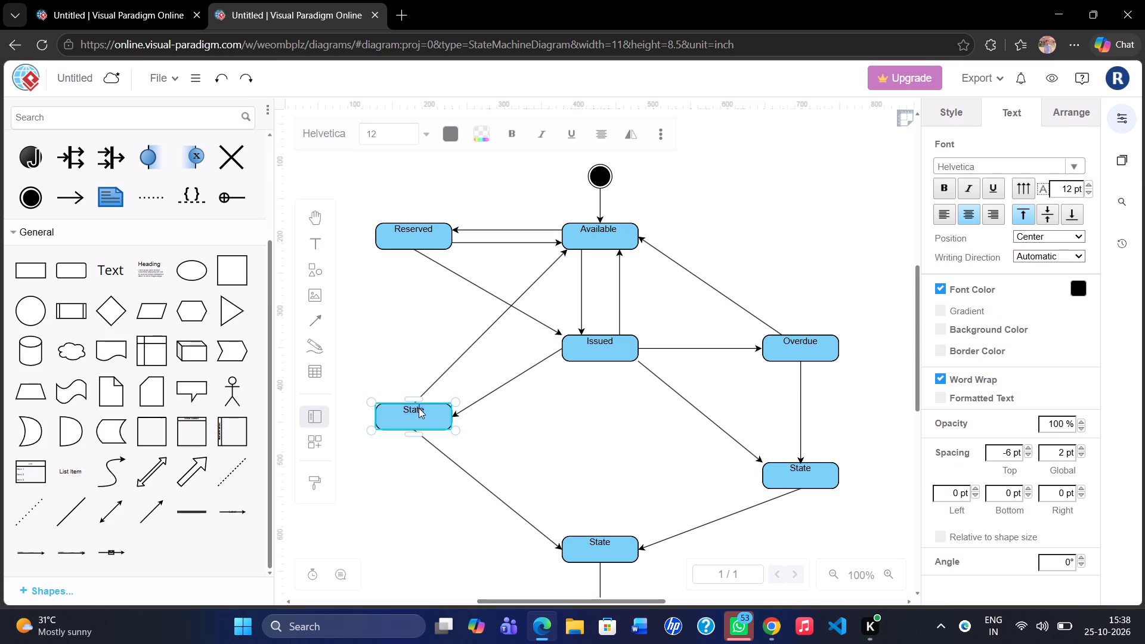
{"action": "key", "text": "BackSpace"}
{"action": "type", "text": "Under Re"}
{"action": "type", "text": "pair"}
Rename the lower-right state below Overdue as Lost.
{"action": "double_click", "coordinate": [807, 470]}
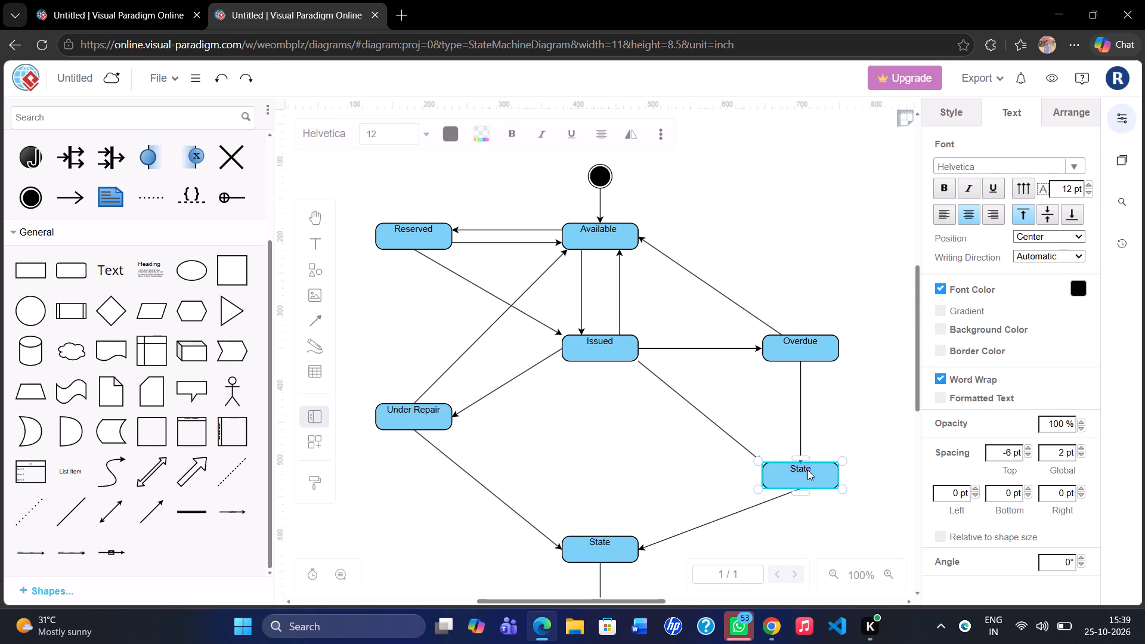
{"action": "key", "text": "BackSpace"}
{"action": "type", "text": "Lost"}
{"action": "key", "text": "space"}
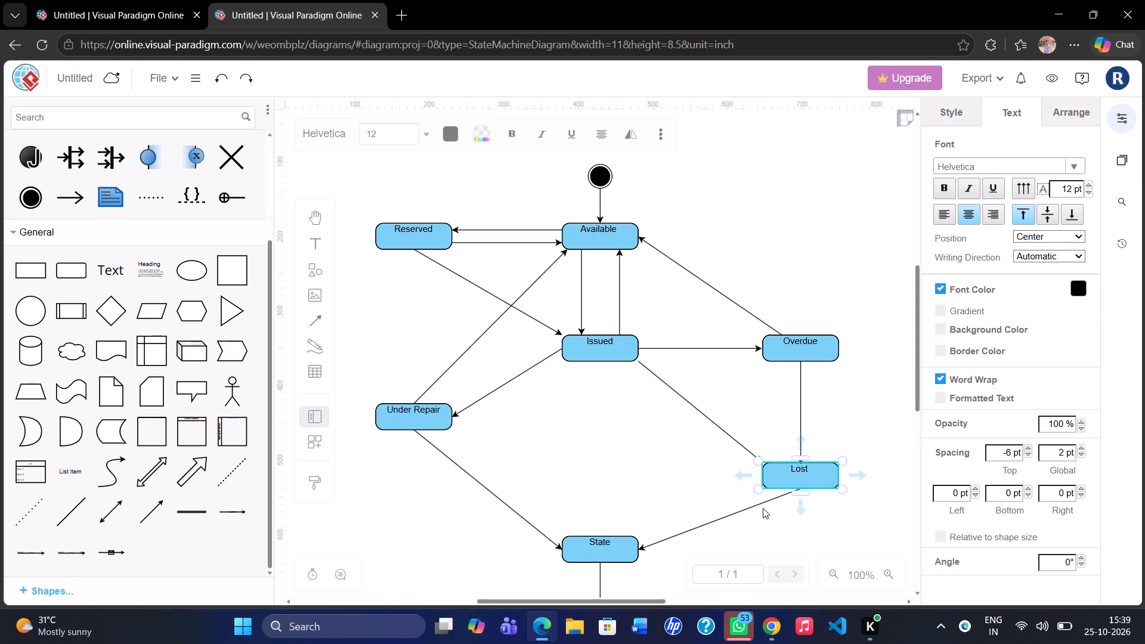
Rename the bottom-centre state as Removed.
{"action": "double_click", "coordinate": [604, 545]}
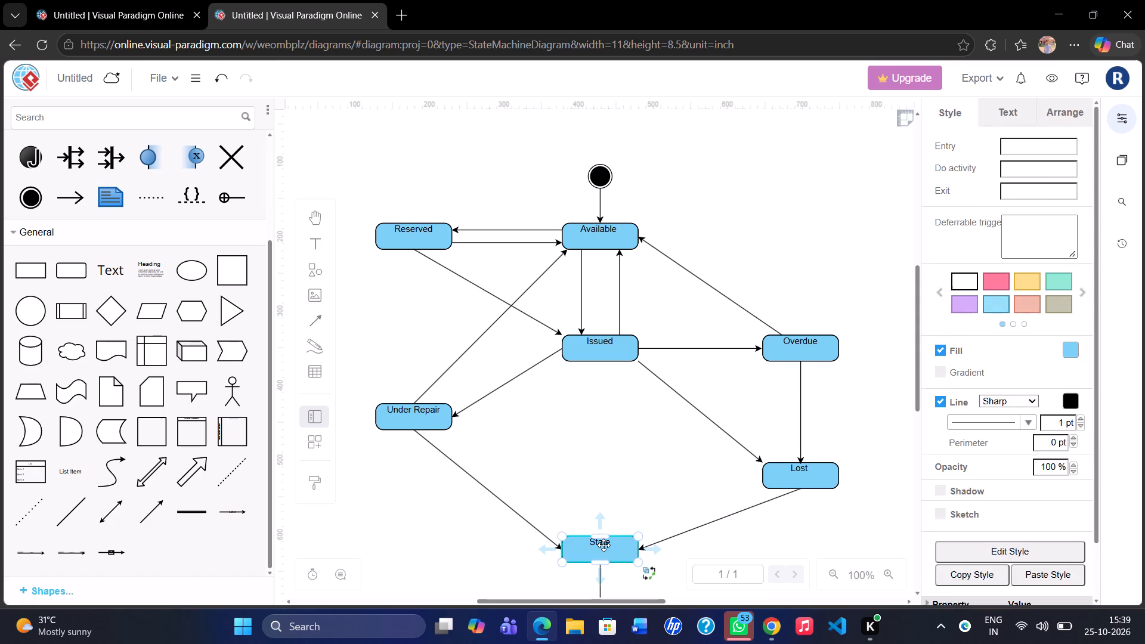
{"action": "key", "text": "BackSpace"}
{"action": "type", "text": "Removed"}
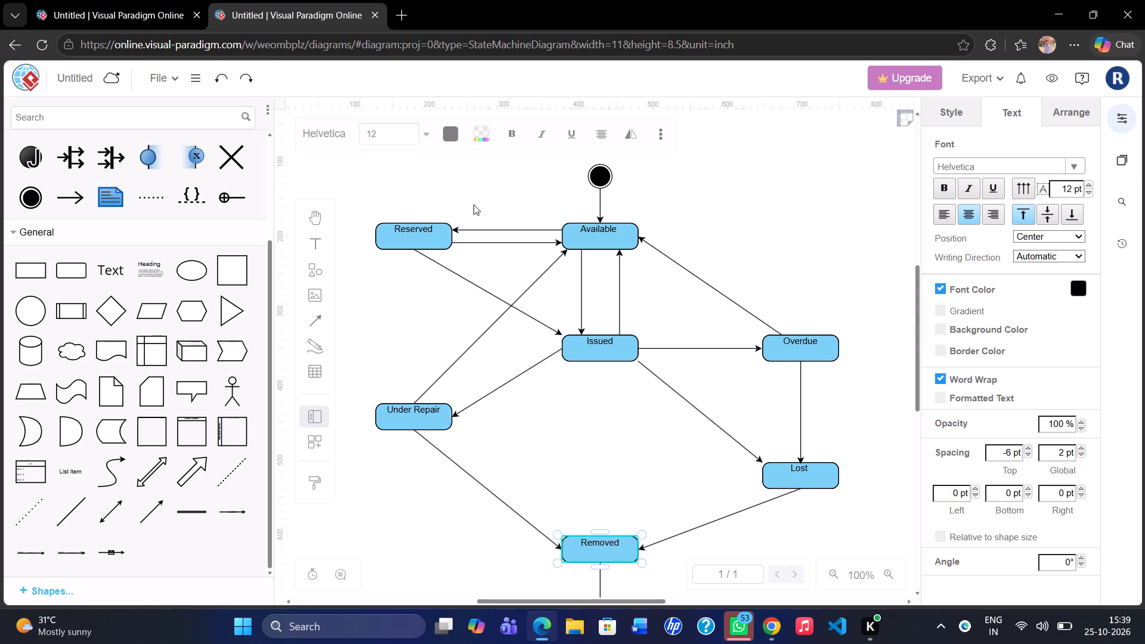
Add a text label reading reserveBook() above the arrow from Available to Reserved.
{"action": "triple_click", "coordinate": [491, 205]}
{"action": "key", "text": "BackSpace"}
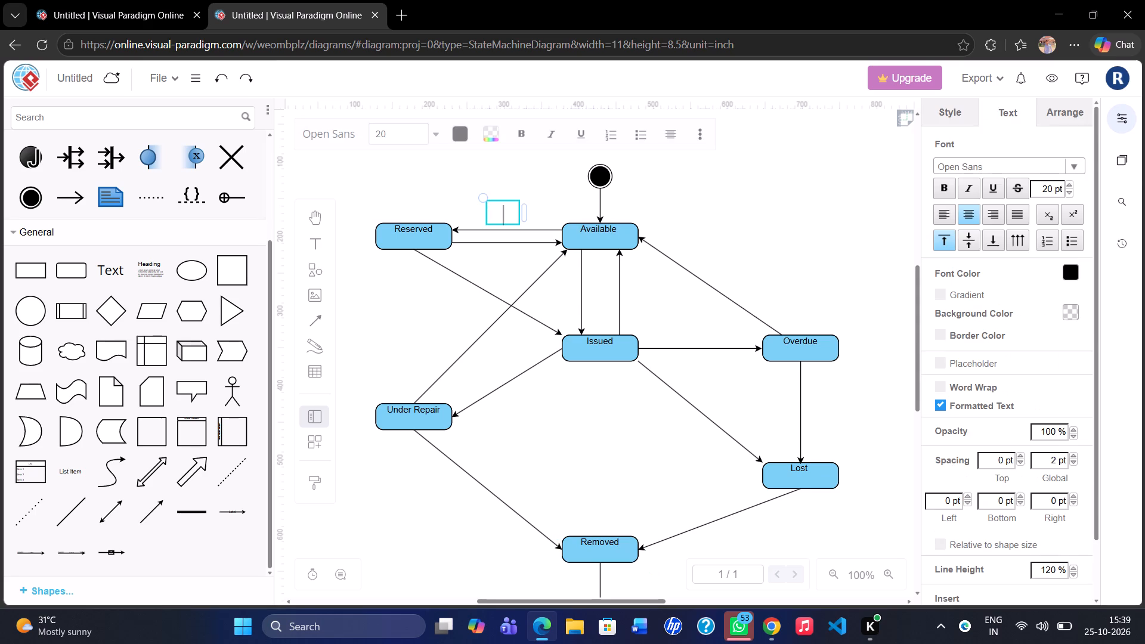
{"action": "type", "text": "reserve"}
{"action": "type", "text": "Book"}
{"action": "type", "text": "()"}
Set the font size of the whole reserveBook() label to 7 pt.
{"action": "key", "text": "ctrl+a"}
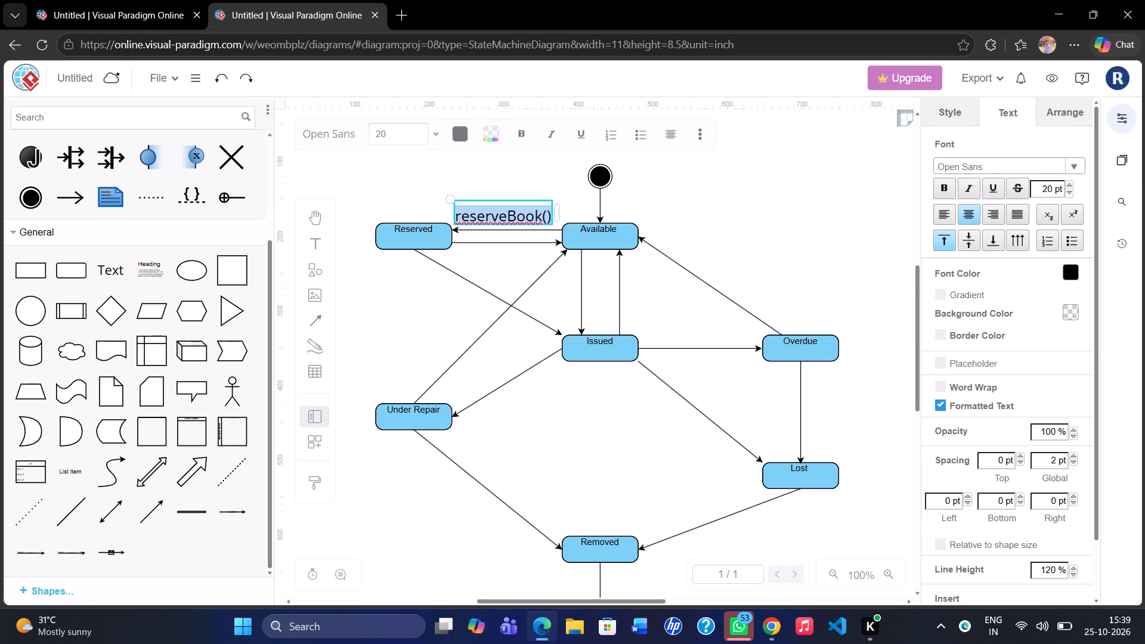
{"action": "left_click", "coordinate": [391, 133]}
{"action": "key", "text": "BackSpace"}
{"action": "key", "text": "BackSpace"}
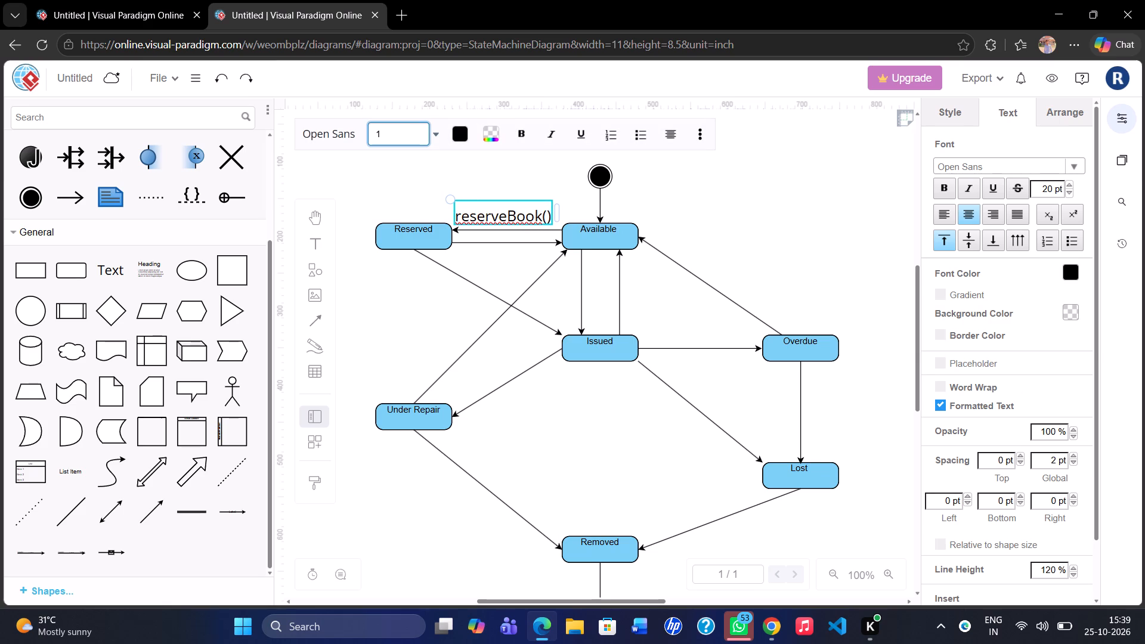
{"action": "key", "text": "7"}
{"action": "key", "text": "Left"}
{"action": "key", "text": "BackSpace"}
{"action": "key", "text": "Return"}
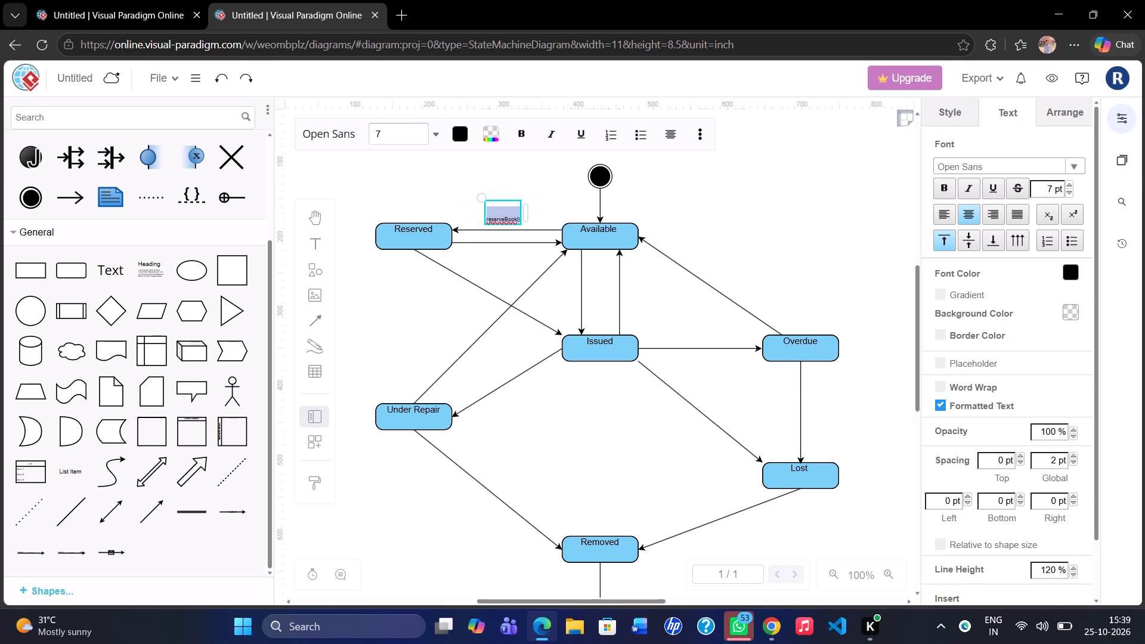
Set the font size of the reserveBook() label to 11 pt.
{"action": "left_click", "coordinate": [393, 138]}
{"action": "key", "text": "BackSpace"}
{"action": "key", "text": "BackSpace"}
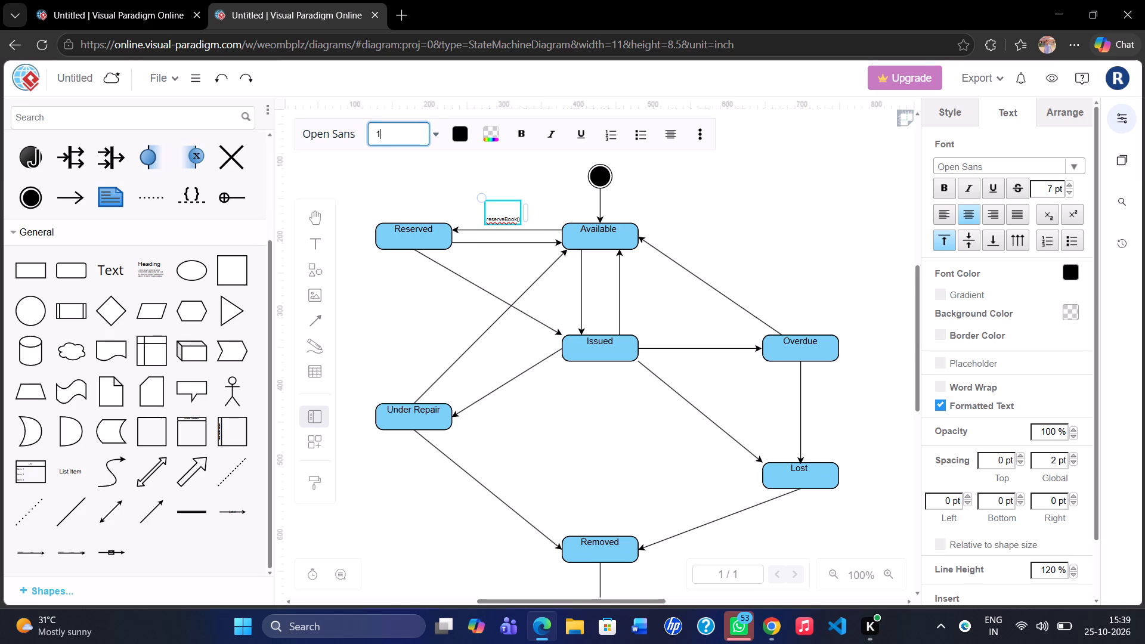
{"action": "key", "text": "1"}
{"action": "key", "text": "Return"}
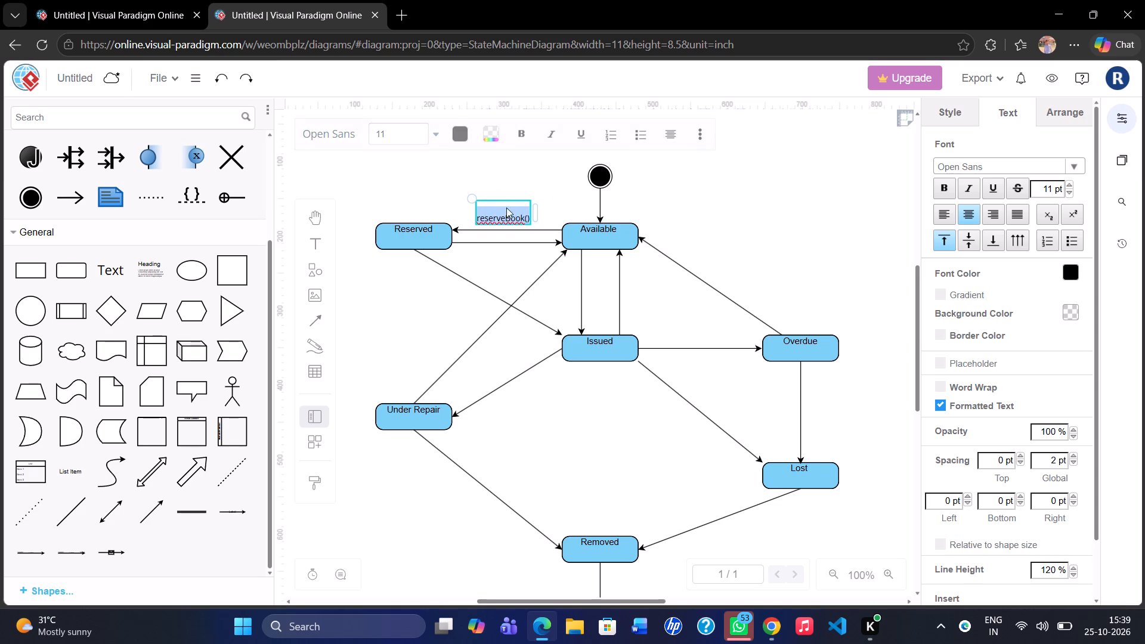
Move the reserveBook() label down to sit just above the arrow from Available to Reserved, at about 262.5, 162.
{"action": "left_click_drag", "start_coordinate": [508, 202], "coordinate": [513, 210]}
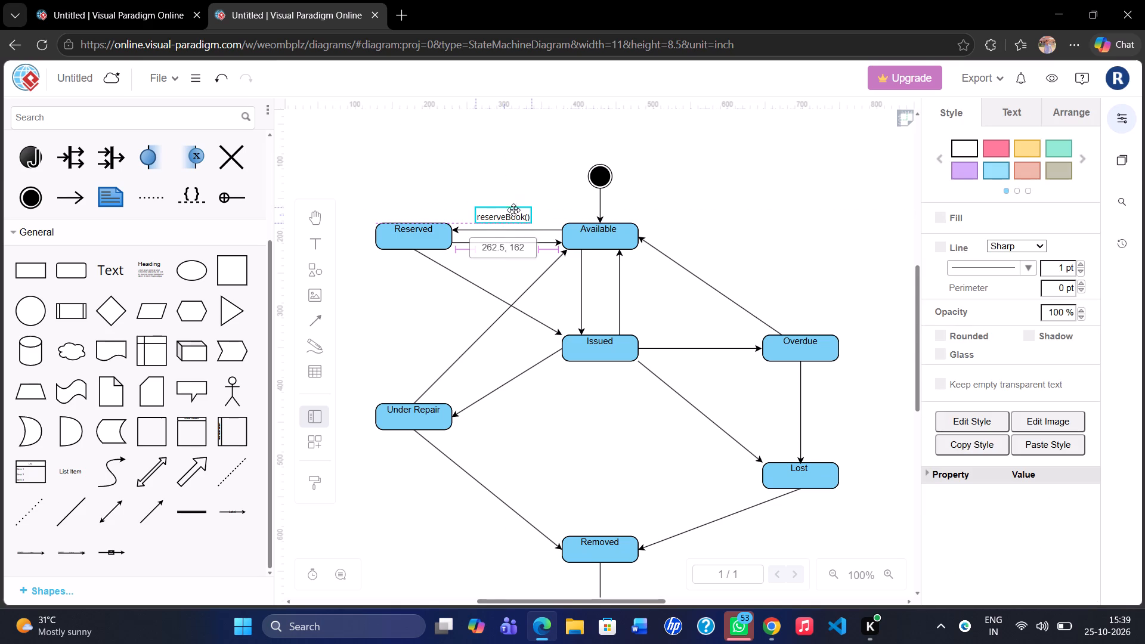
{"action": "left_click_drag", "start_coordinate": [513, 210], "coordinate": [513, 215]}
{"action": "left_click", "coordinate": [503, 269]}
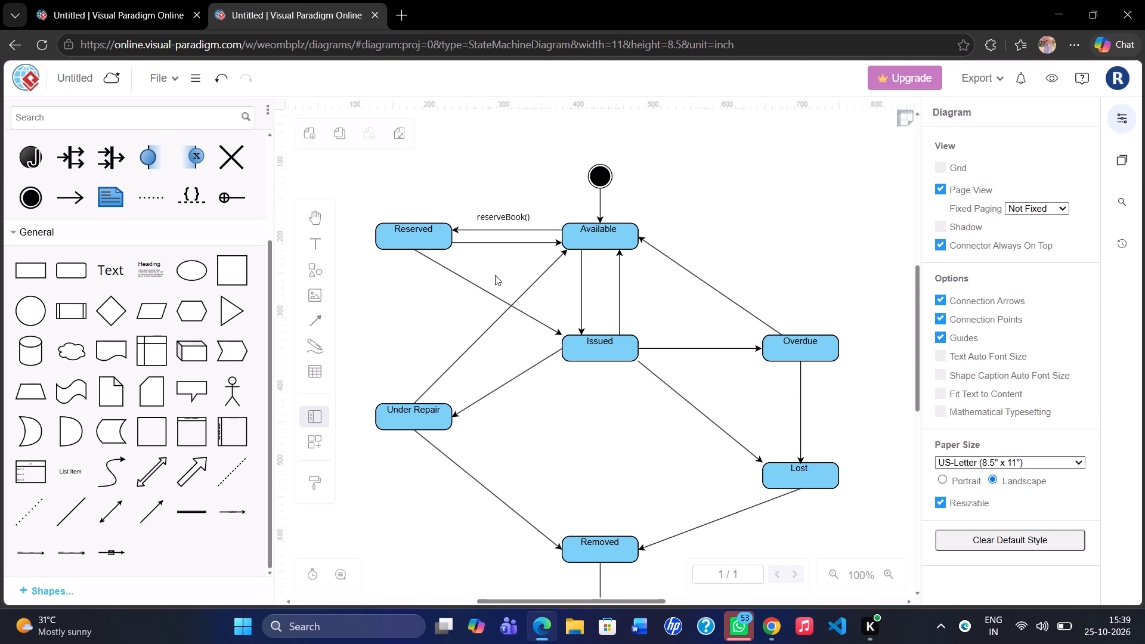
Add a text label reading cancel / expiry below the arrow from Reserved to Available.
{"action": "double_click", "coordinate": [490, 262]}
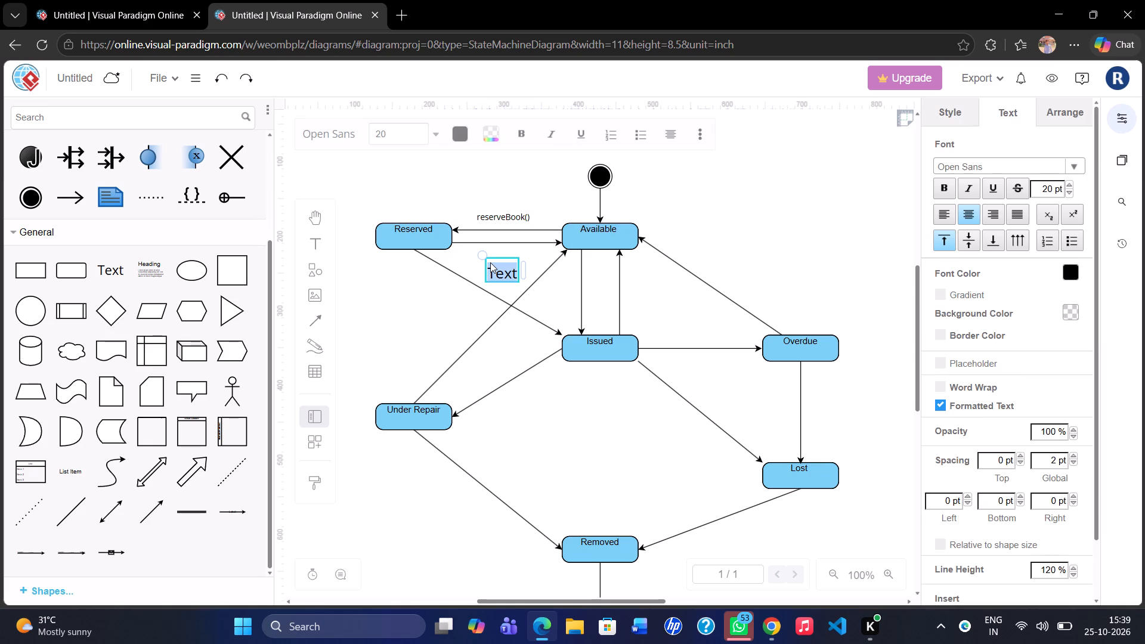
{"action": "key", "text": "BackSpace"}
{"action": "type", "text": "cabcel"}
{"action": "key", "text": "BackSpace"}
{"action": "key", "text": "BackSpace"}
{"action": "key", "text": "BackSpace"}
{"action": "key", "text": "BackSpace"}
{"action": "type", "text": "ncel"}
{"action": "key", "text": "space"}
{"action": "type", "text": "/ expity"}
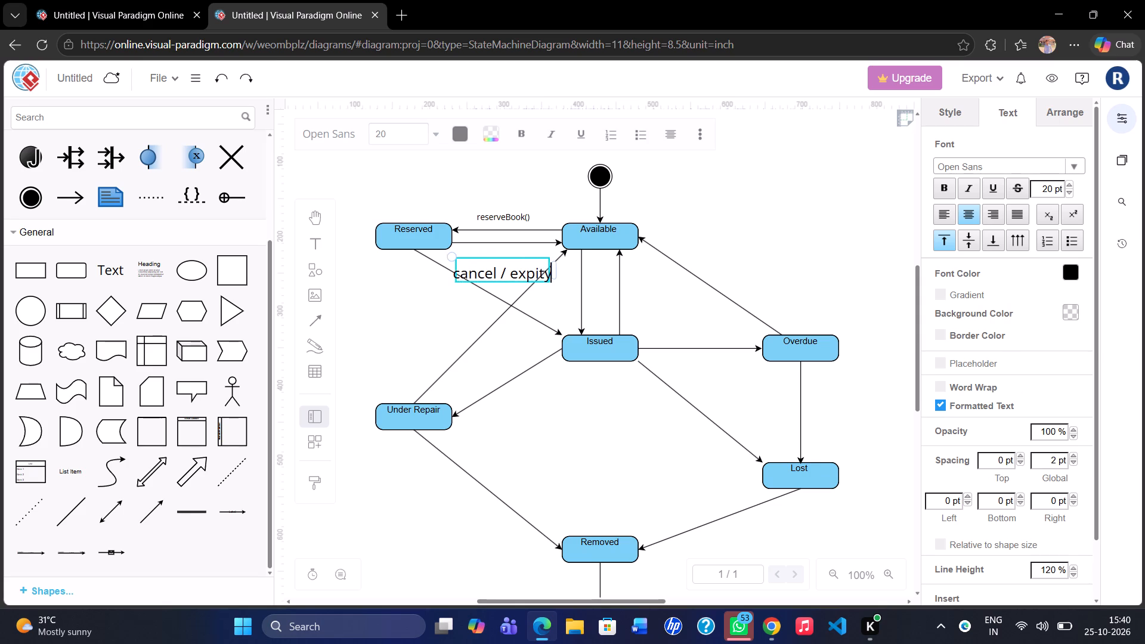
{"action": "key", "text": "BackSpace"}
{"action": "key", "text": "BackSpace"}
{"action": "type", "text": "ty"}
{"action": "key", "text": "BackSpace"}
{"action": "key", "text": "BackSpace"}
{"action": "type", "text": "ry"}
{"action": "key", "text": "space"}
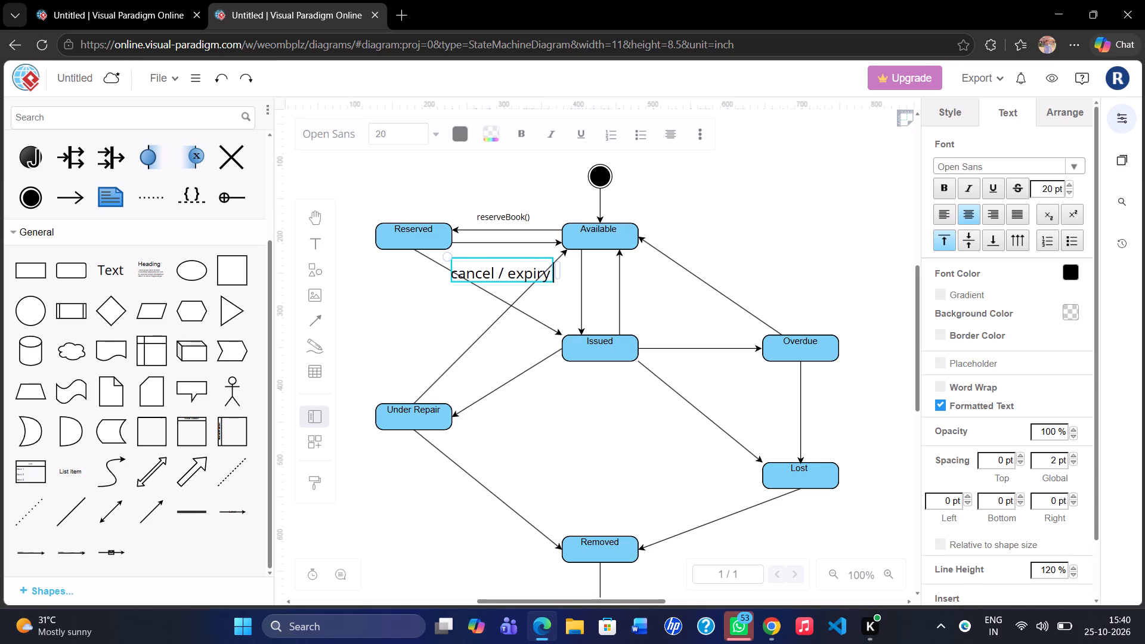
Set the font size of the whole cancel / expiry label to 11 pt.
{"action": "key", "text": "ctrl+a"}
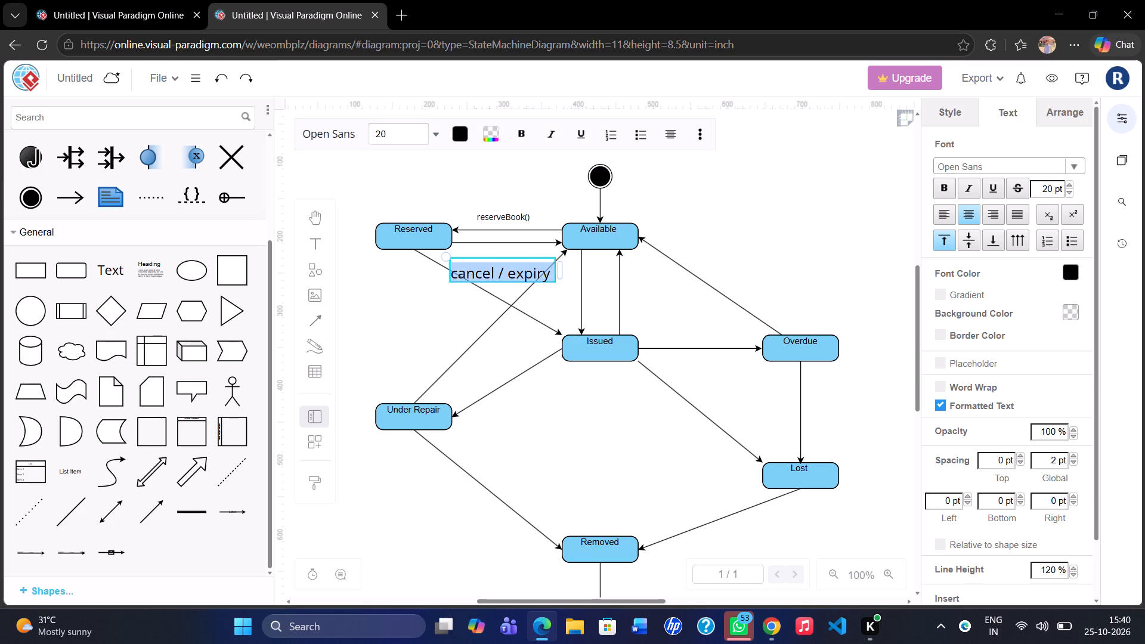
{"action": "left_click", "coordinate": [392, 129]}
{"action": "key", "text": "BackSpace"}
{"action": "type", "text": "11"}
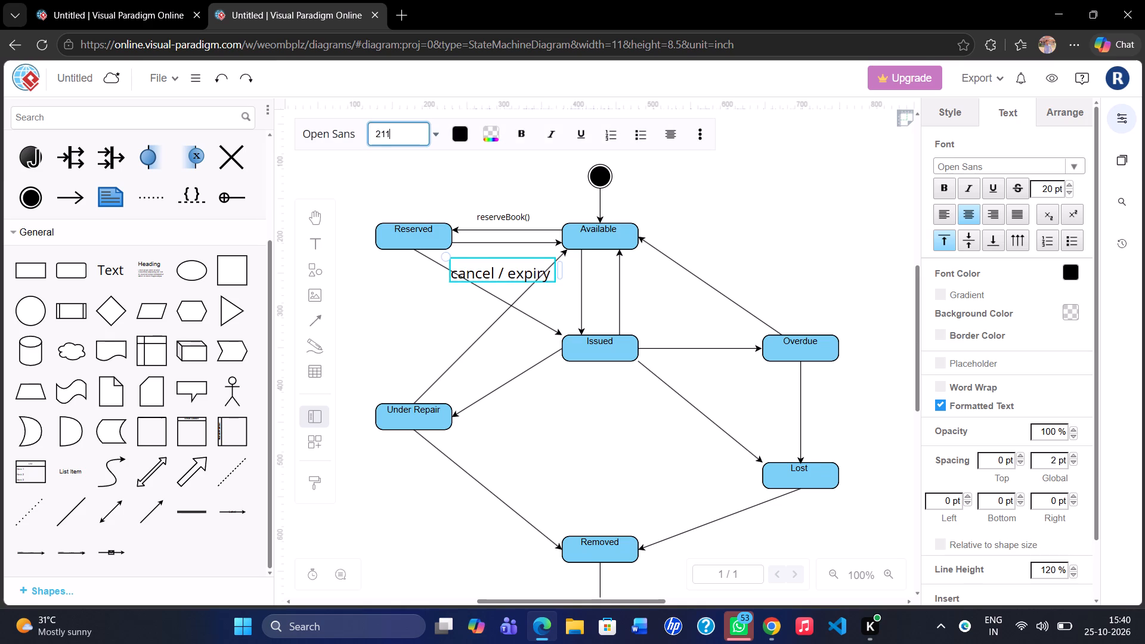
{"action": "key", "text": "Left"}
{"action": "key", "text": "Left"}
{"action": "key", "text": "BackSpace"}
{"action": "key", "text": "Return"}
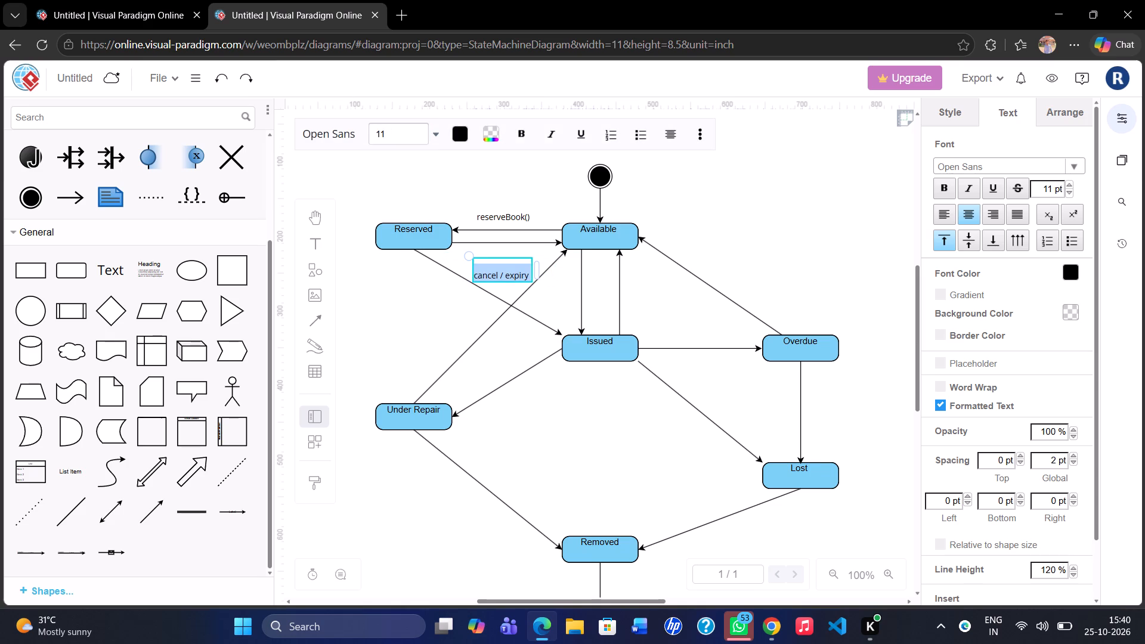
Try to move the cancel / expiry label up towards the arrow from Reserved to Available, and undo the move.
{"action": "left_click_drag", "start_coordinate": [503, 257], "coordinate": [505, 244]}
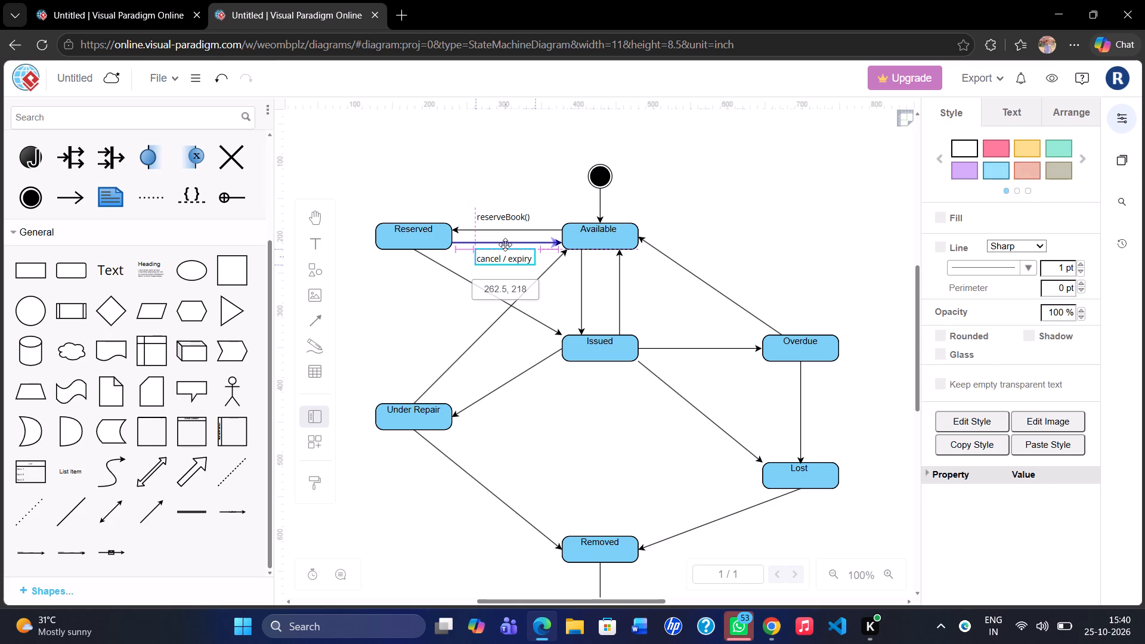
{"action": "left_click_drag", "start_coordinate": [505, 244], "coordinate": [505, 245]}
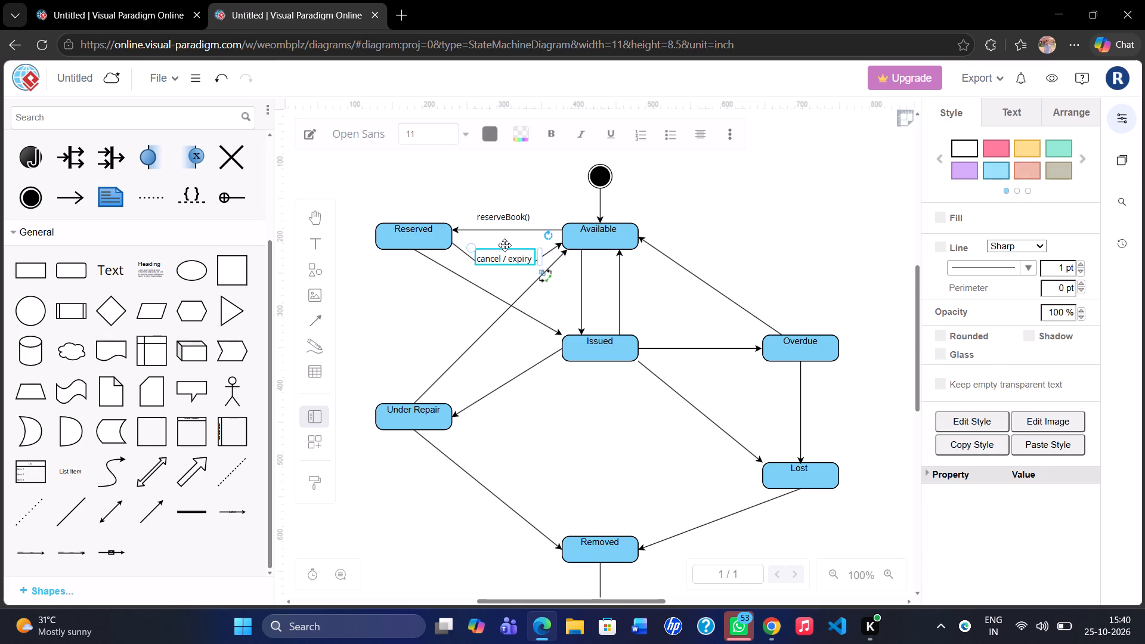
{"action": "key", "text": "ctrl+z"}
Move the cancel / expiry label just beneath the arrow from Reserved to Available, at about 260, 218.
{"action": "left_click_drag", "start_coordinate": [506, 272], "coordinate": [506, 258]}
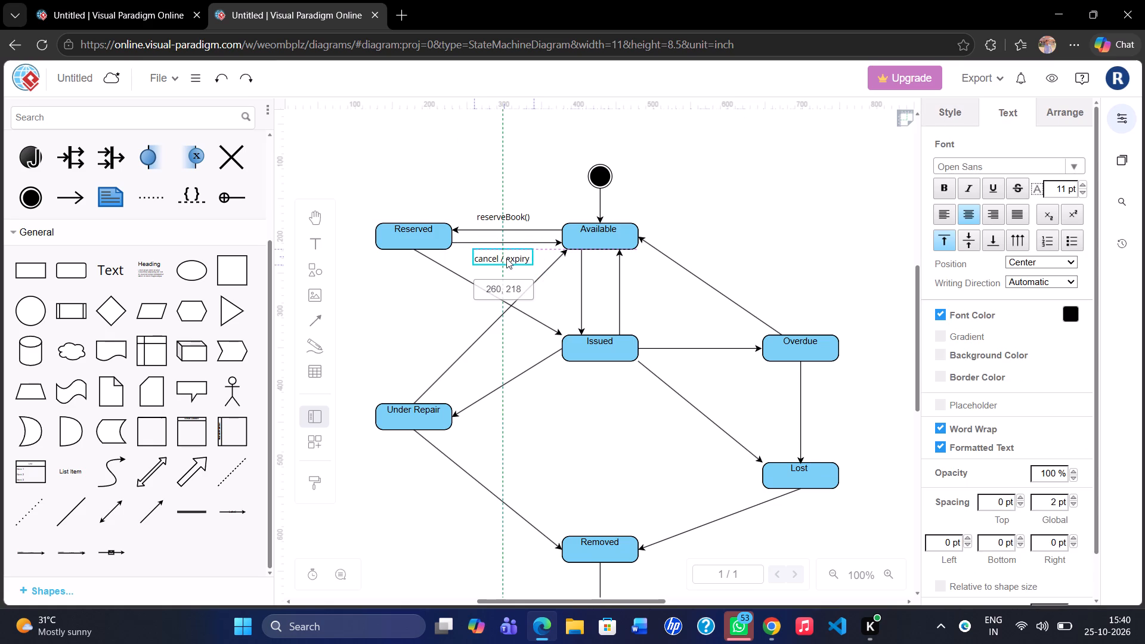
{"action": "left_click_drag", "start_coordinate": [506, 258], "coordinate": [506, 258]}
{"action": "left_click", "coordinate": [723, 234]}
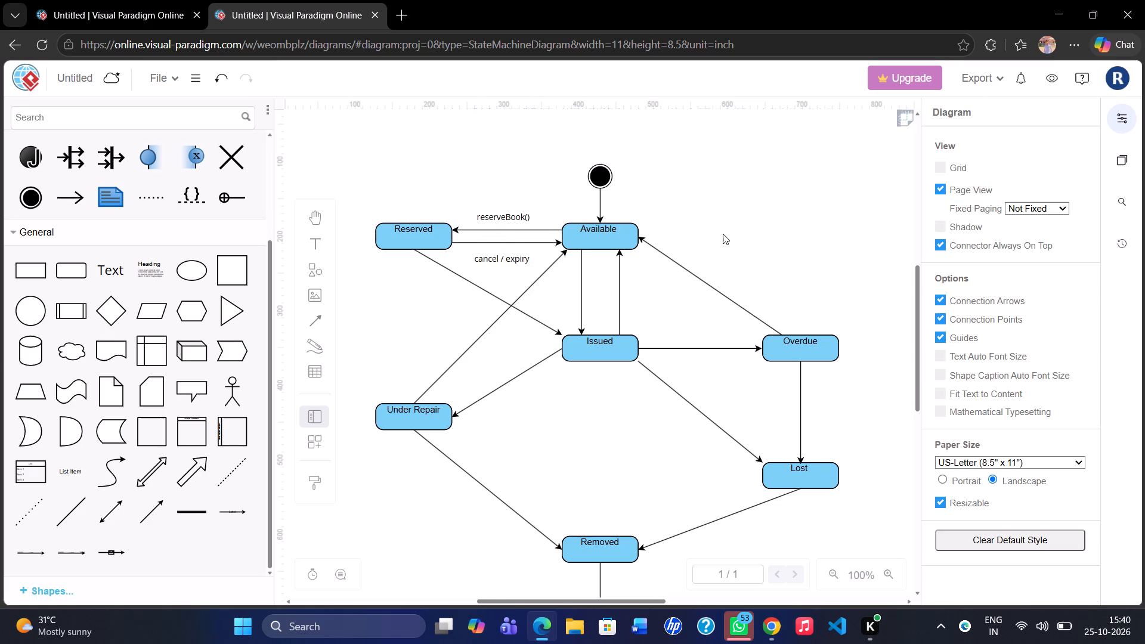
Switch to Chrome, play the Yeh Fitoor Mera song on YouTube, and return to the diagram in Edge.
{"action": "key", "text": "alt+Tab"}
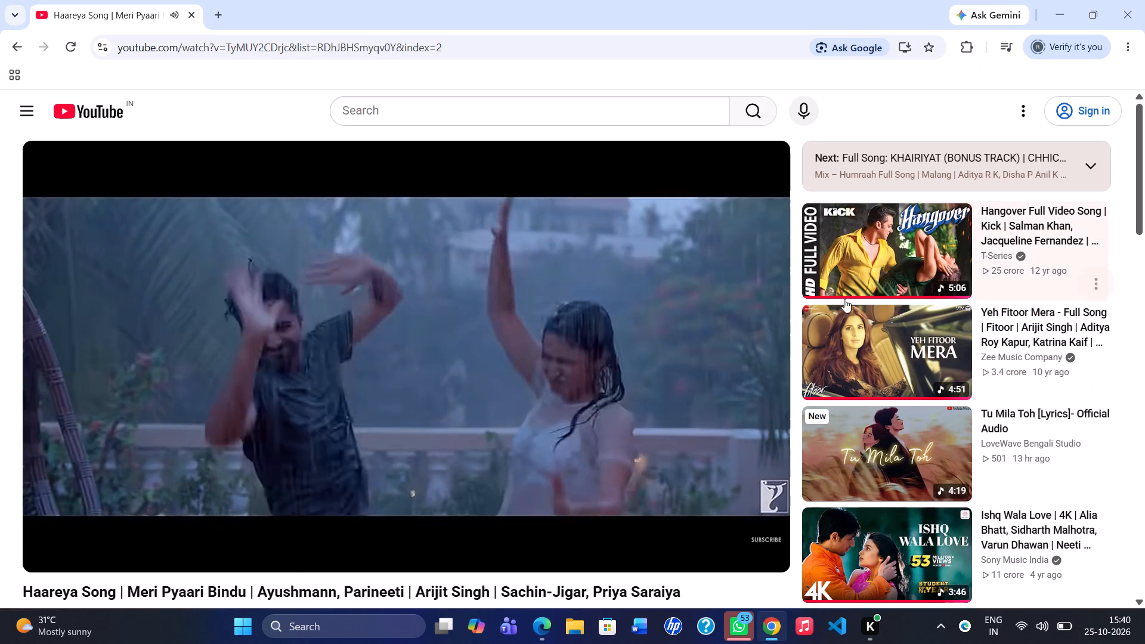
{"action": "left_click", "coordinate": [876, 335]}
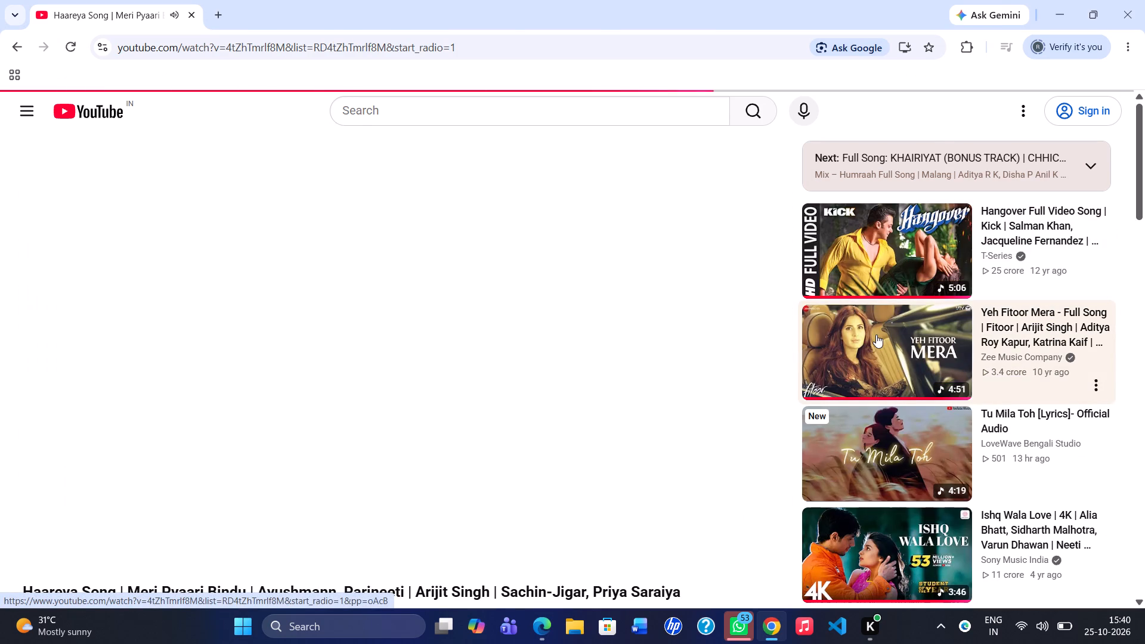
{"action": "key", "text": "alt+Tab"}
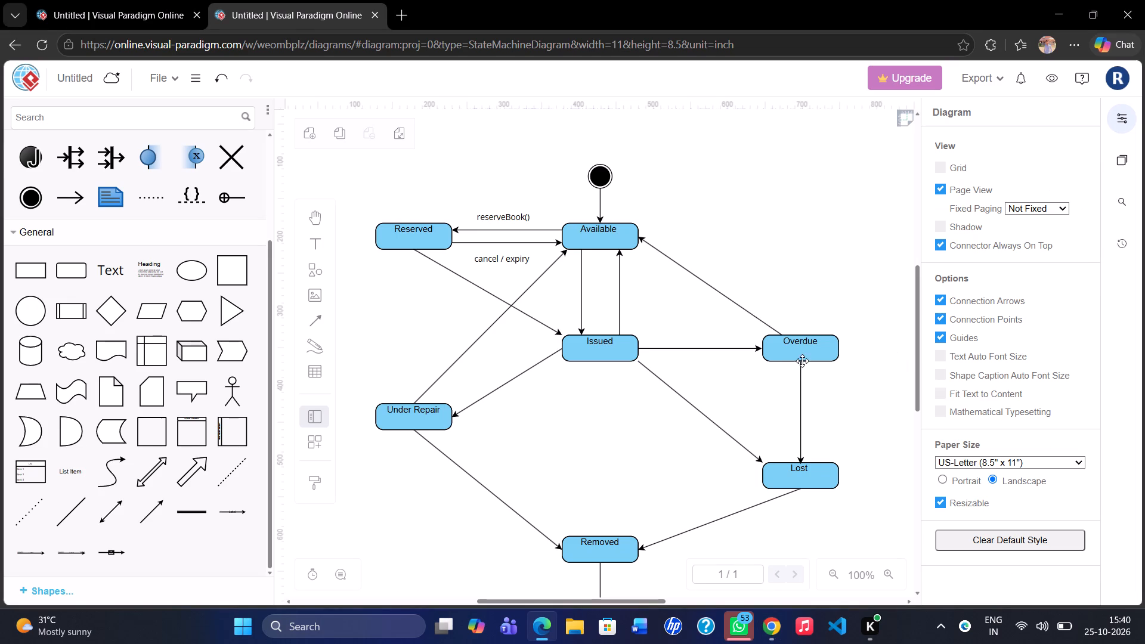
Add a text label reading issueBook() in the empty area below the Reserved state.
{"action": "double_click", "coordinate": [397, 293]}
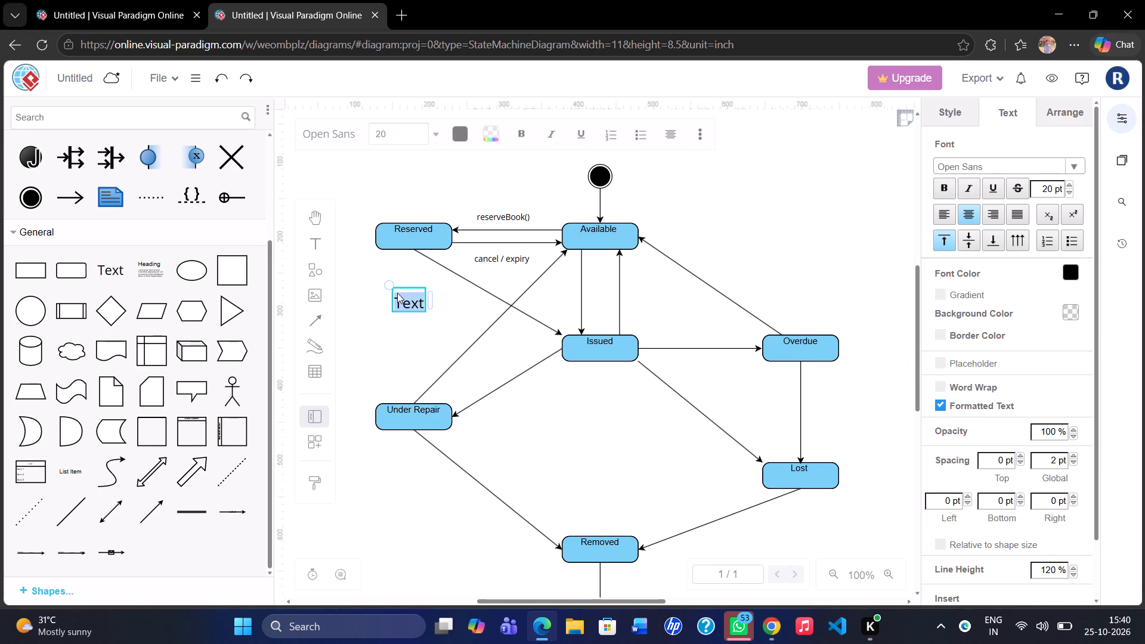
{"action": "key", "text": "BackSpace"}
{"action": "key", "text": "i"}
{"action": "type", "text": "ssue"}
{"action": "type", "text": "Book"}
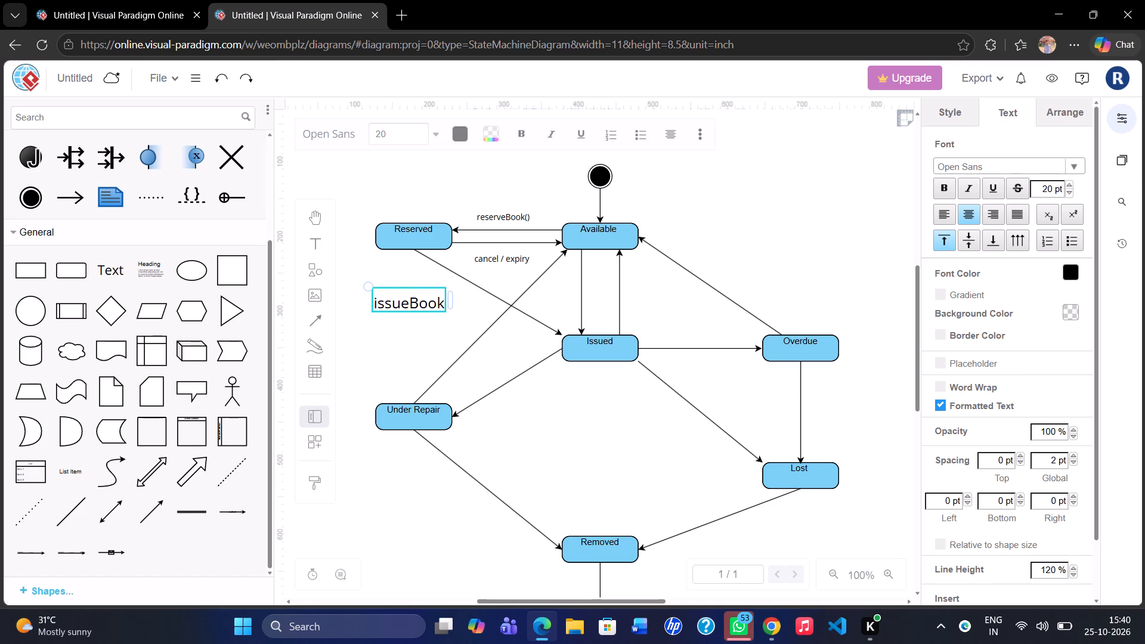
{"action": "type", "text": "()"}
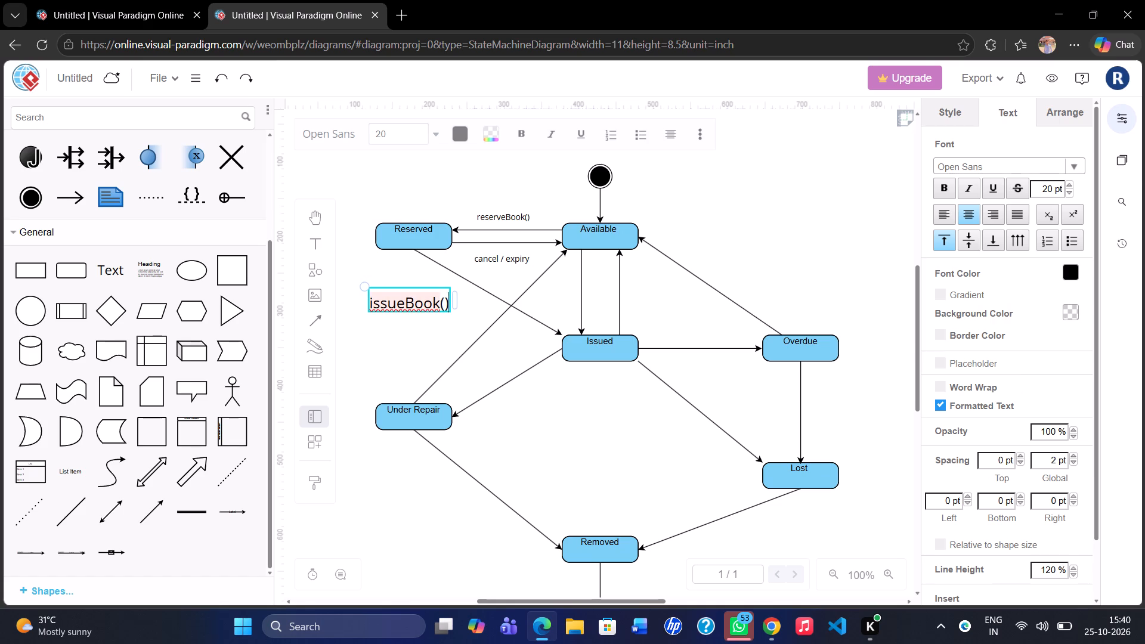
Add a second line reading [reserver collects] to the issueBook() label.
{"action": "key", "text": "Return"}
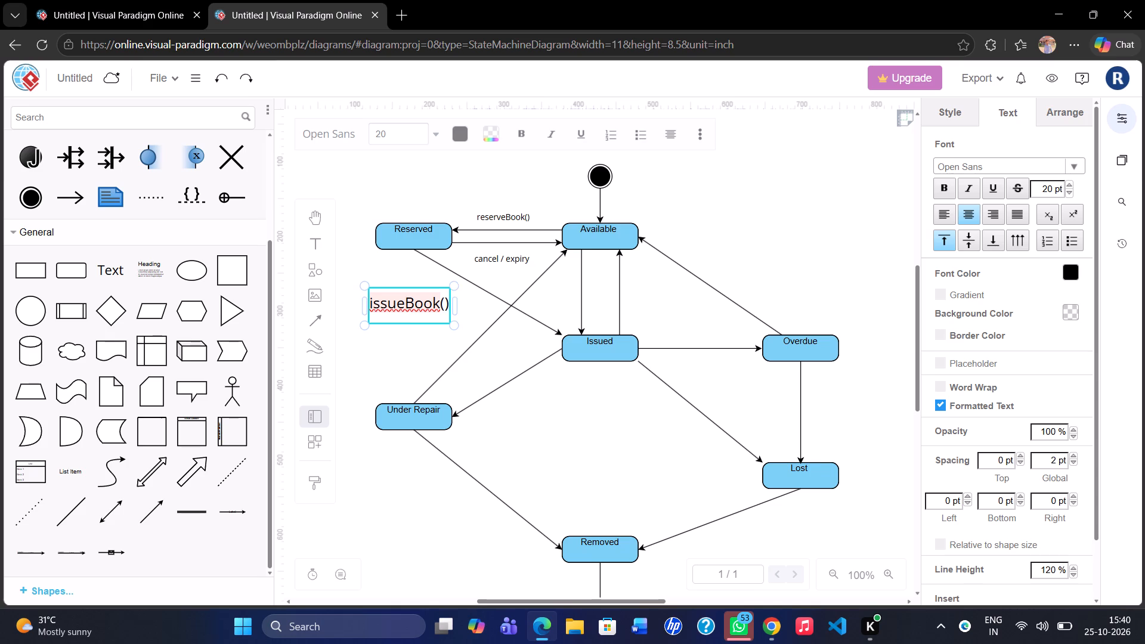
{"action": "type", "text": "[]"}
{"action": "key", "text": "Left"}
{"action": "type", "text": "rerver"}
{"action": "key", "text": "BackSpace"}
{"action": "key", "text": "BackSpace"}
{"action": "key", "text": "BackSpace"}
{"action": "key", "text": "BackSpace"}
{"action": "type", "text": "ser"}
{"action": "type", "text": "ver"}
{"action": "key", "text": "space"}
{"action": "type", "text": "Coll"}
{"action": "key", "text": "BackSpace"}
{"action": "key", "text": "BackSpace"}
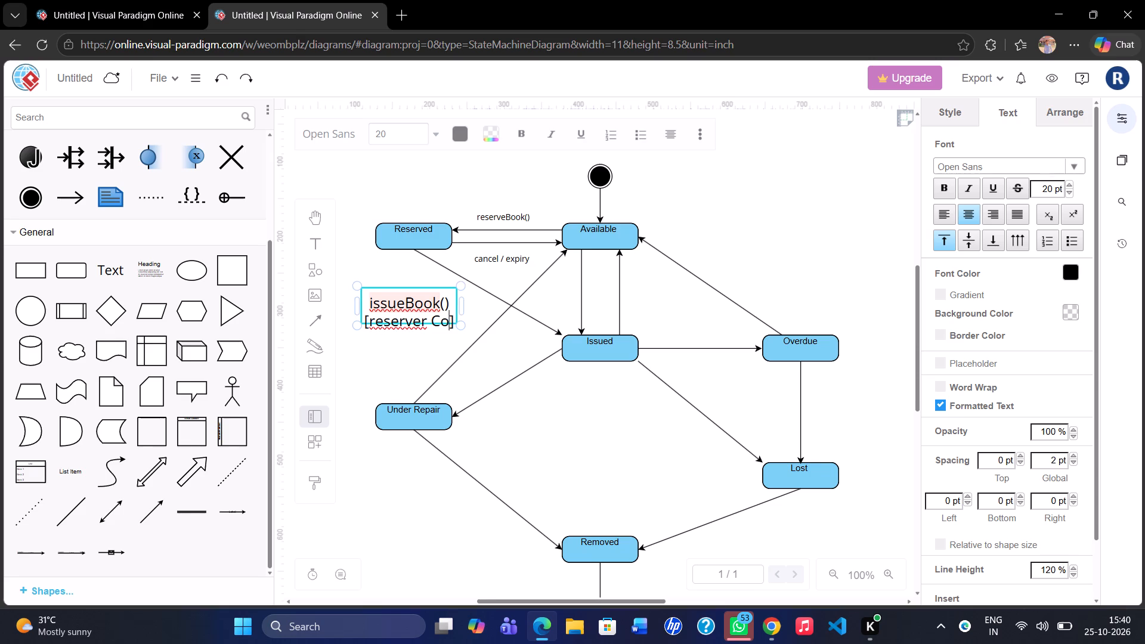
{"action": "key", "text": "BackSpace"}
{"action": "key", "text": "BackSpace"}
{"action": "type", "text": "colel"}
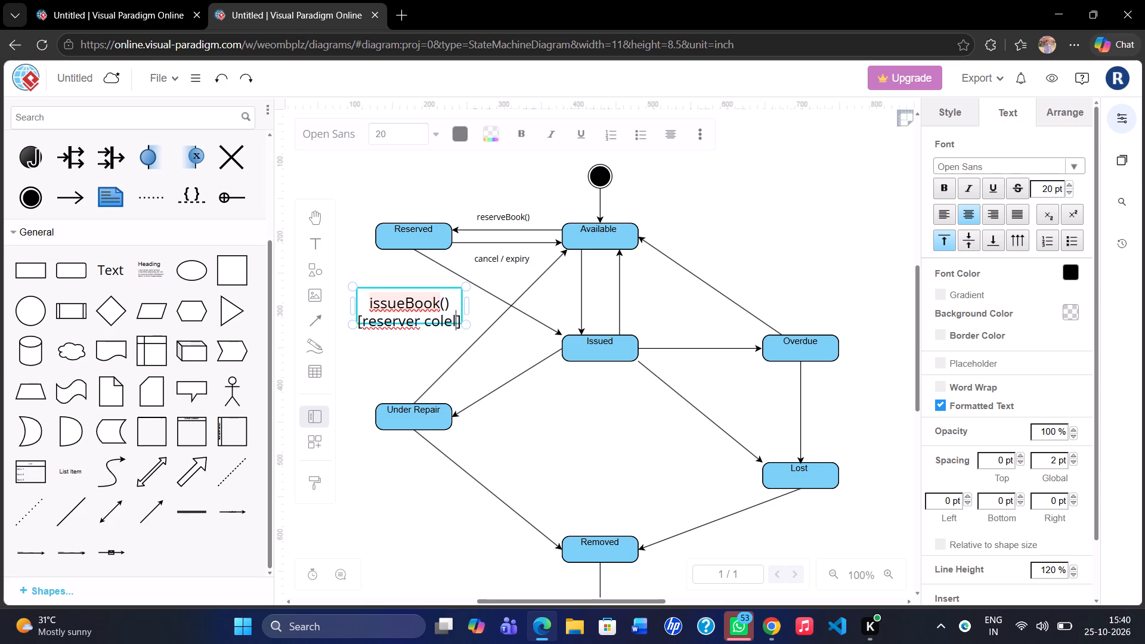
{"action": "key", "text": "BackSpace"}
{"action": "key", "text": "BackSpace"}
{"action": "type", "text": "lects"}
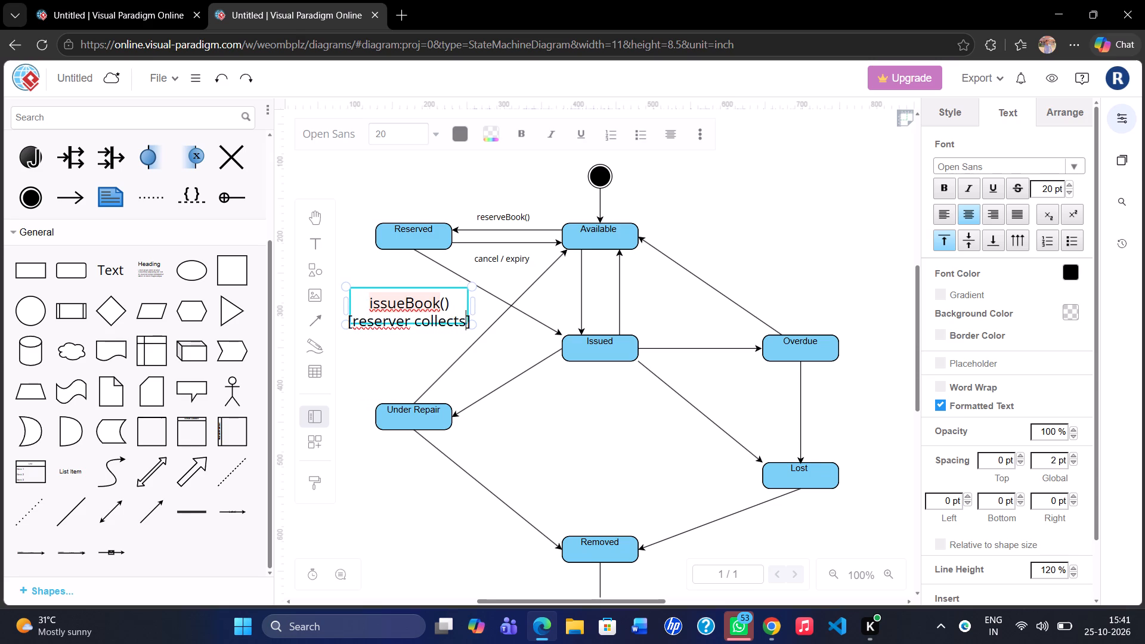
Set the font size of the whole two-line issueBook() label to 11 pt.
{"action": "key", "text": "ctrl+a"}
{"action": "left_click", "coordinate": [394, 134]}
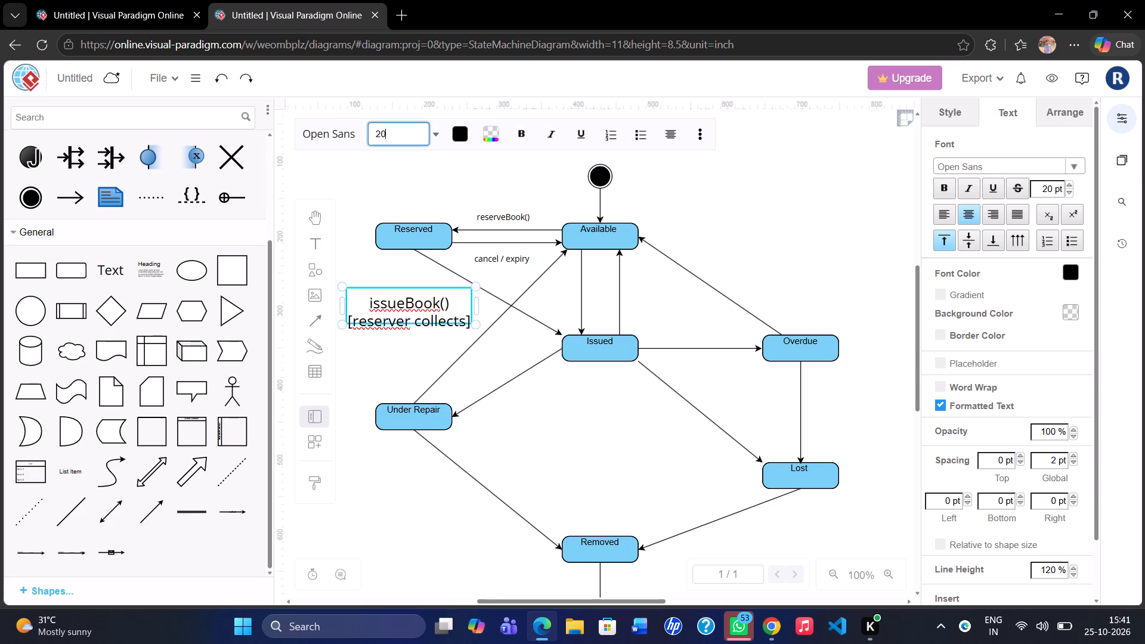
{"action": "key", "text": "BackSpace"}
{"action": "key", "text": "BackSpace"}
{"action": "key", "text": "1"}
{"action": "key", "text": "Return"}
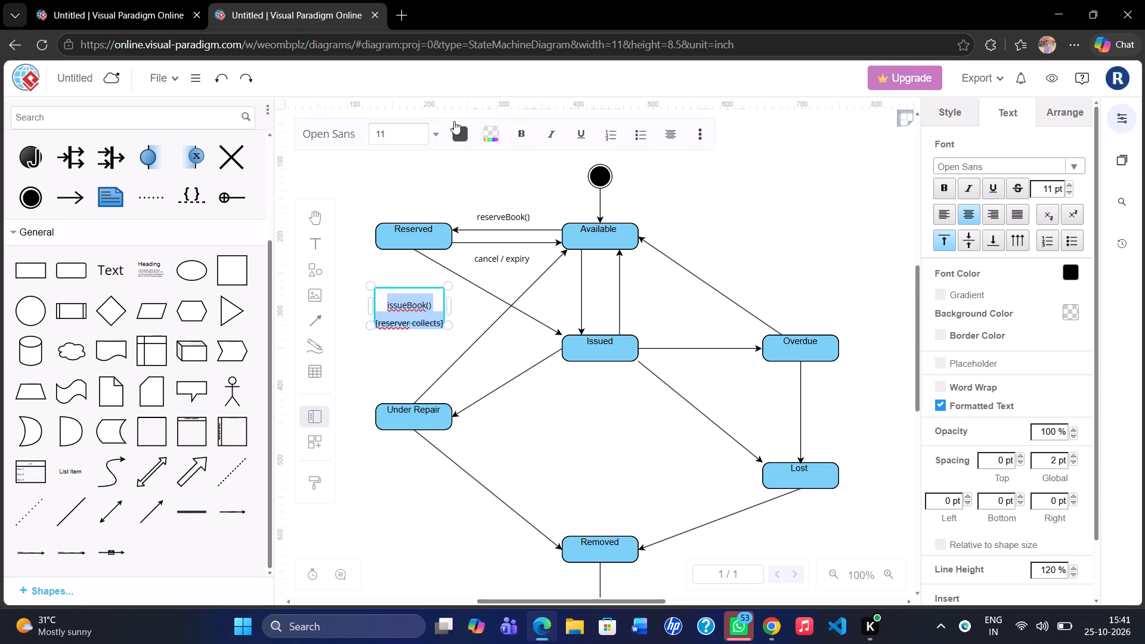
Move the two-line issueBook() label just below Reserved, beside the arrow from Reserved to Issued, at about 147, 239.
{"action": "left_click_drag", "start_coordinate": [419, 286], "coordinate": [457, 256]}
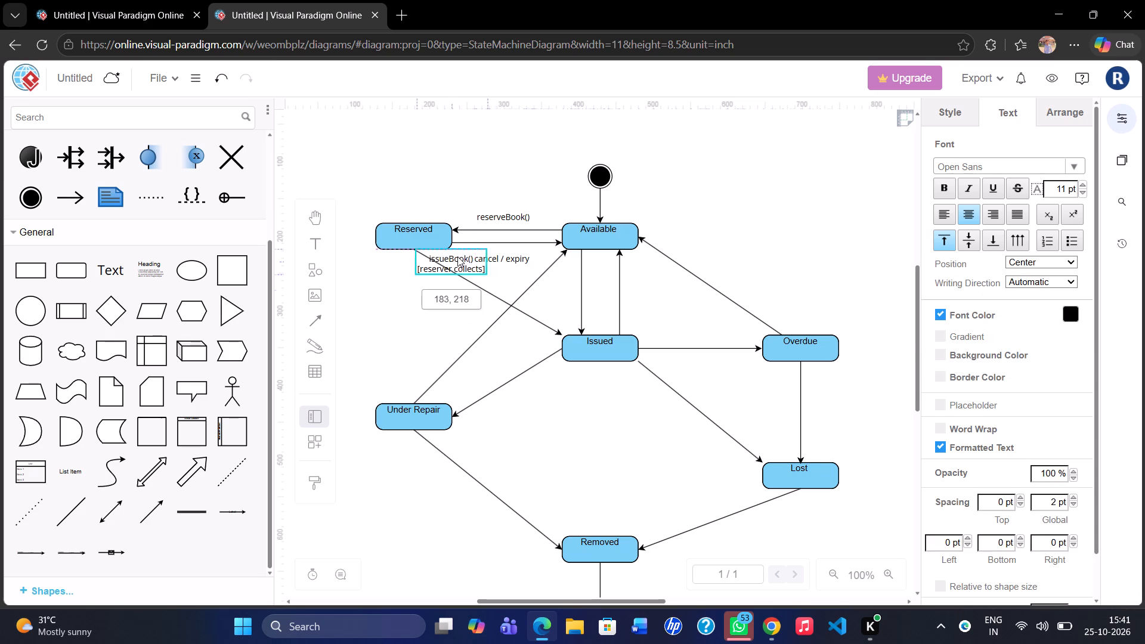
{"action": "left_click_drag", "start_coordinate": [457, 256], "coordinate": [435, 266]}
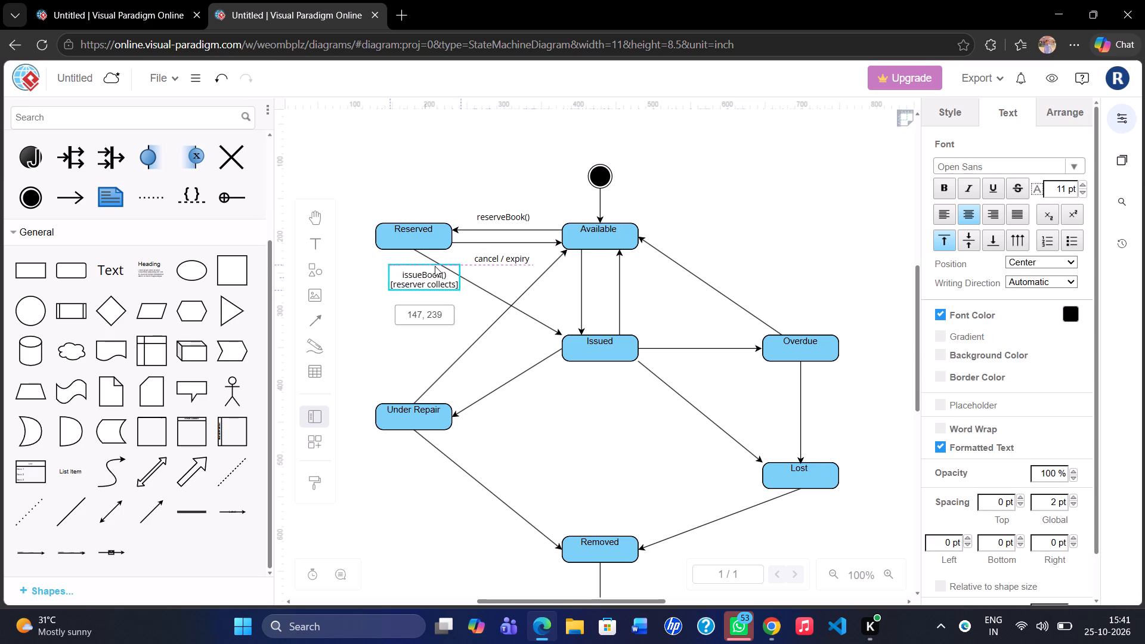
{"action": "left_click_drag", "start_coordinate": [435, 266], "coordinate": [437, 266]}
{"action": "left_click", "coordinate": [453, 323]}
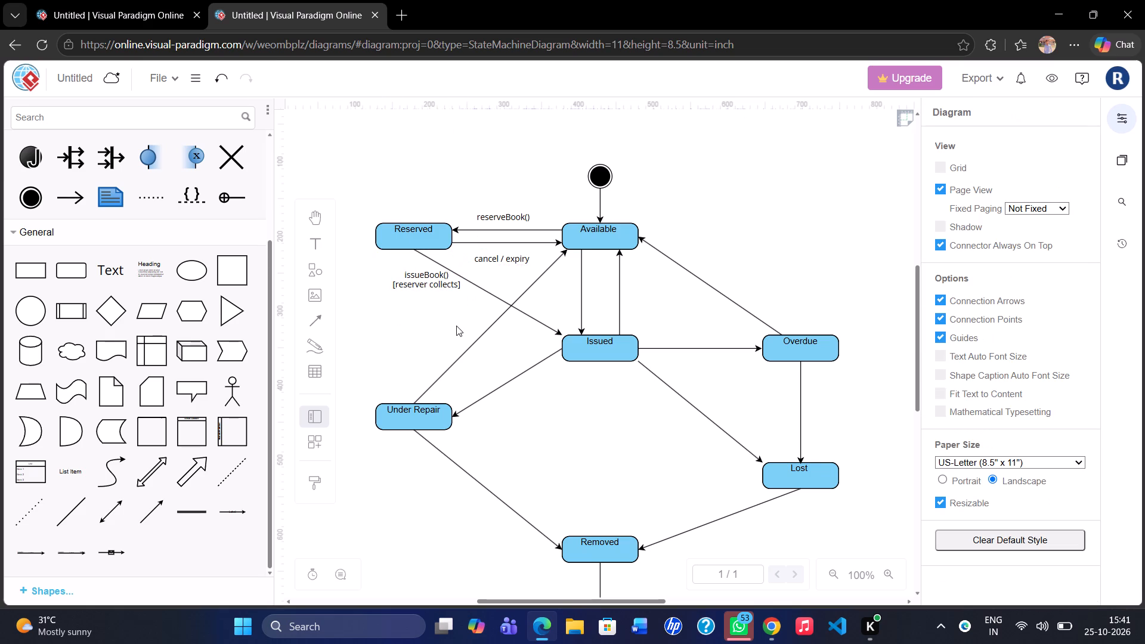
Add a text label reading repaired() just above the Under Repair state.
{"action": "double_click", "coordinate": [413, 374]}
{"action": "key", "text": "BackSpace"}
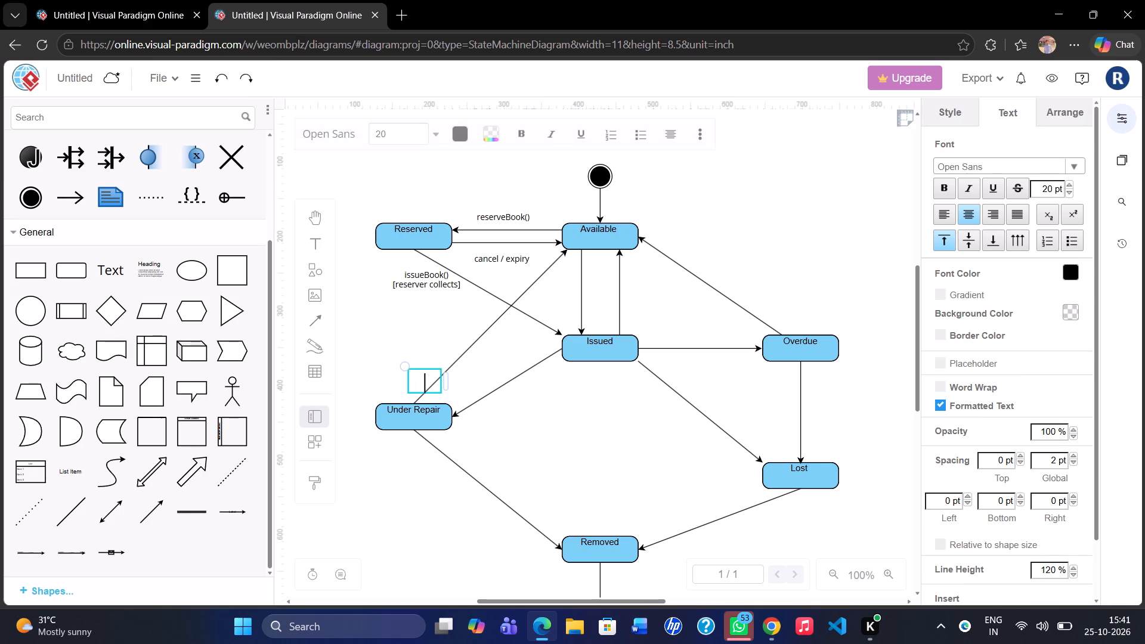
{"action": "type", "text": "repa"}
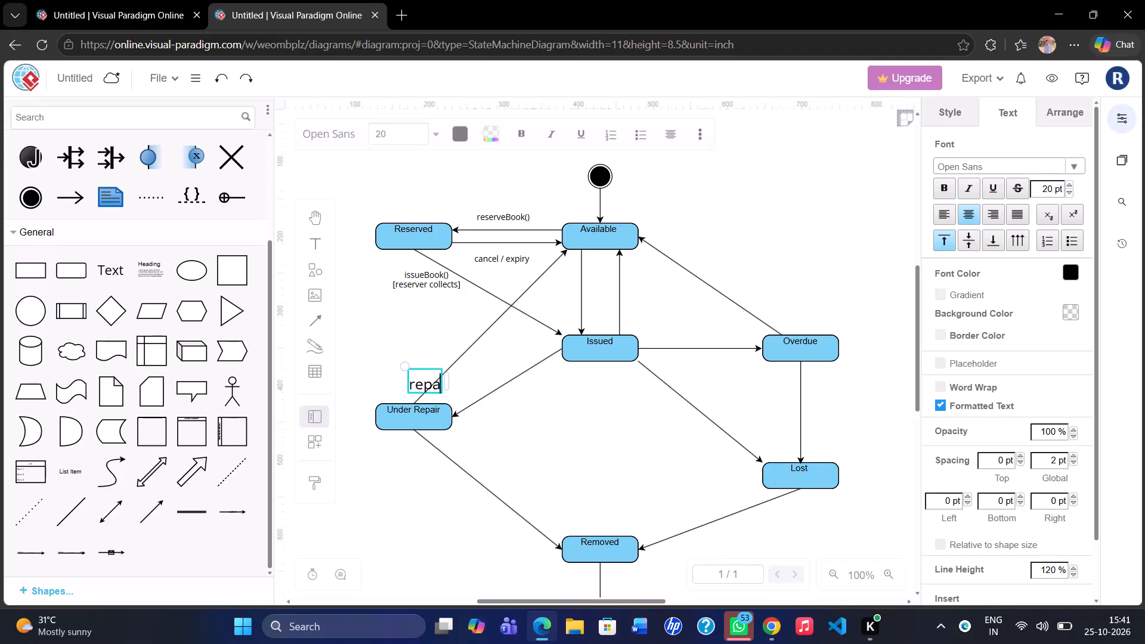
{"action": "type", "text": "ired"}
{"action": "type", "text": "()"}
Set the font size of the repaired() label to 11 pt.
{"action": "key", "text": "ctrl+a"}
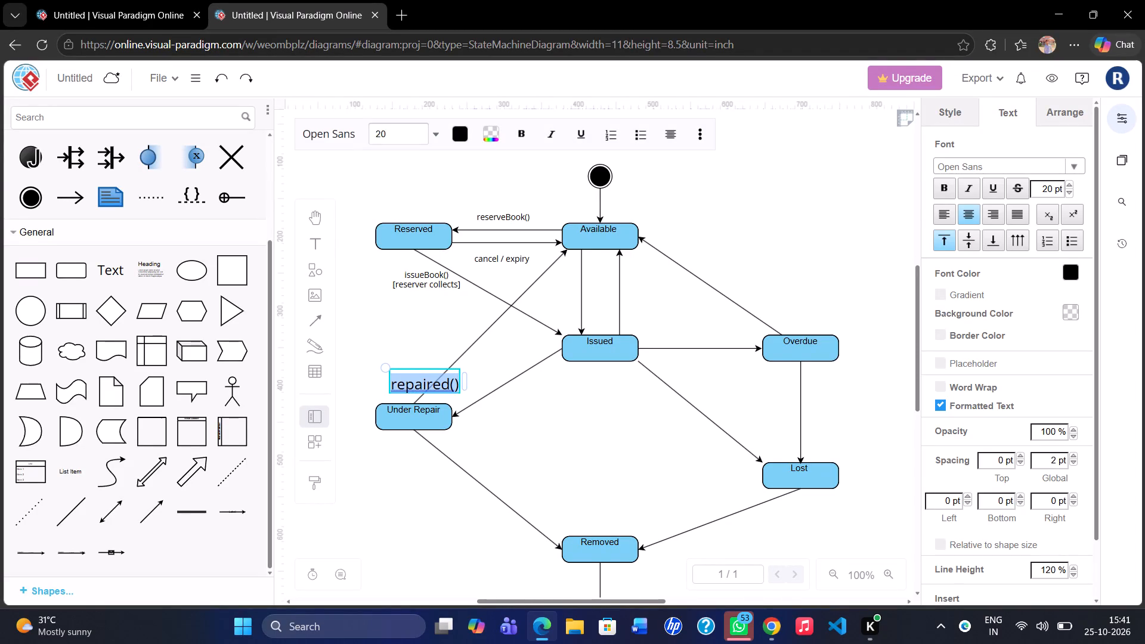
{"action": "left_click", "coordinate": [383, 131]}
{"action": "key", "text": "BackSpace"}
{"action": "key", "text": "1"}
{"action": "key", "text": "Return"}
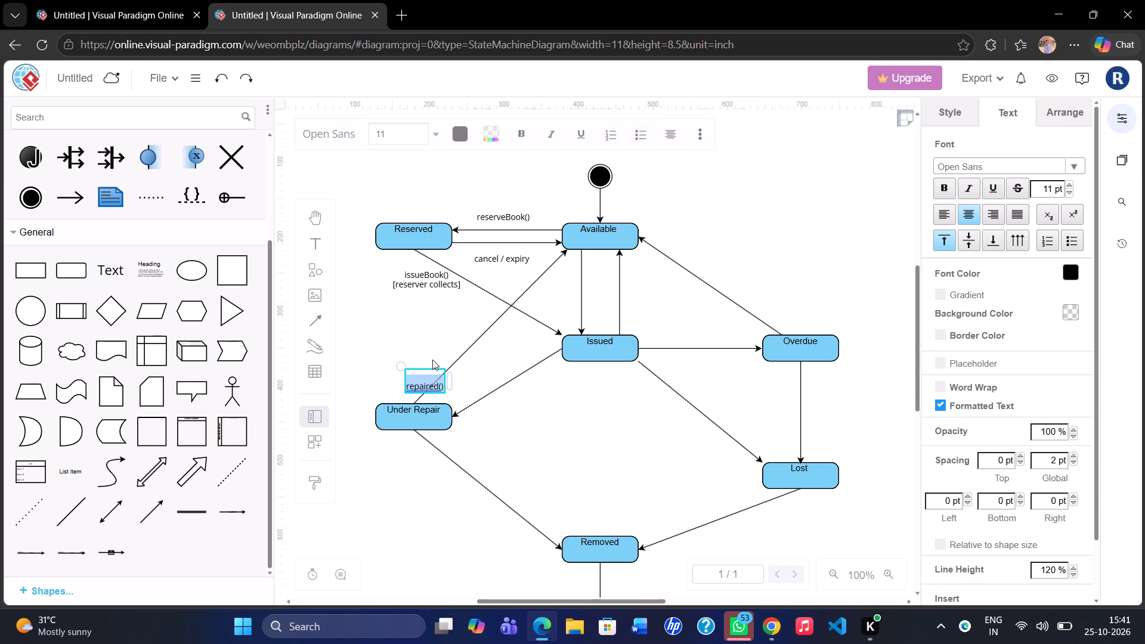
Move the repaired() label beside the arrow from Under Repair to Available, at about 191, 347.
{"action": "left_click_drag", "start_coordinate": [432, 368], "coordinate": [456, 357]}
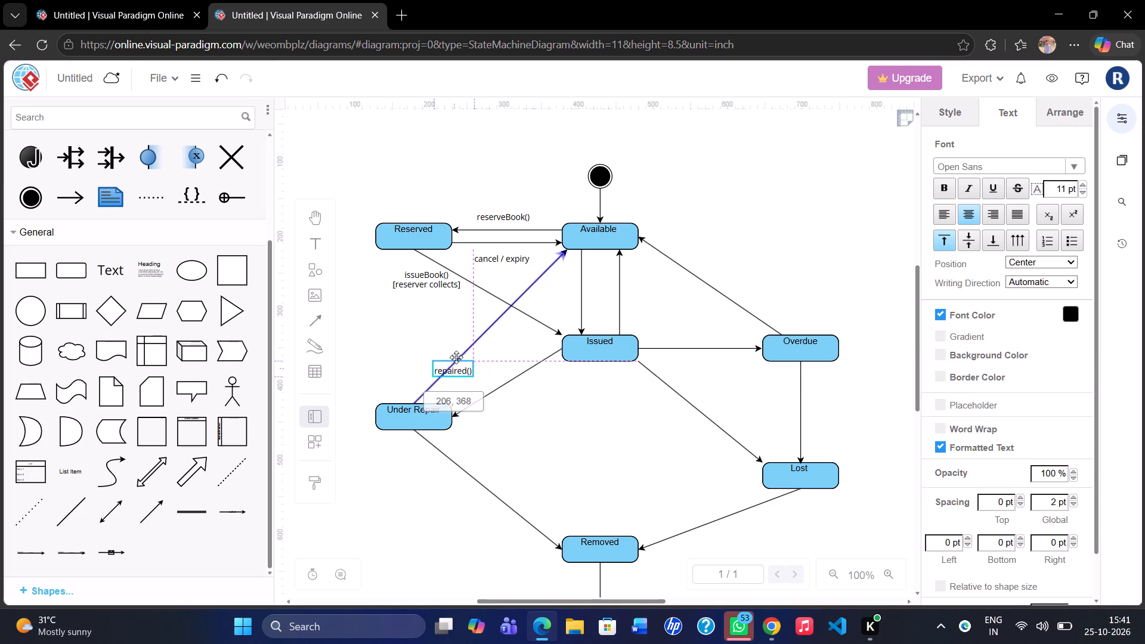
{"action": "left_click_drag", "start_coordinate": [456, 357], "coordinate": [447, 351]}
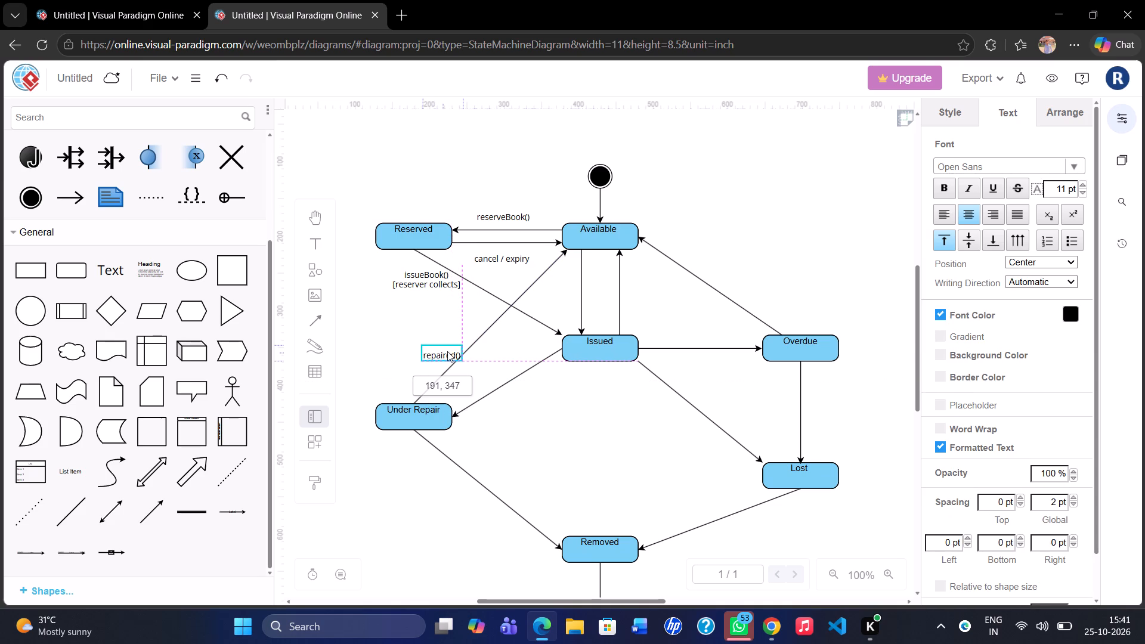
{"action": "left_click_drag", "start_coordinate": [447, 351], "coordinate": [445, 351]}
{"action": "left_click", "coordinate": [397, 374]}
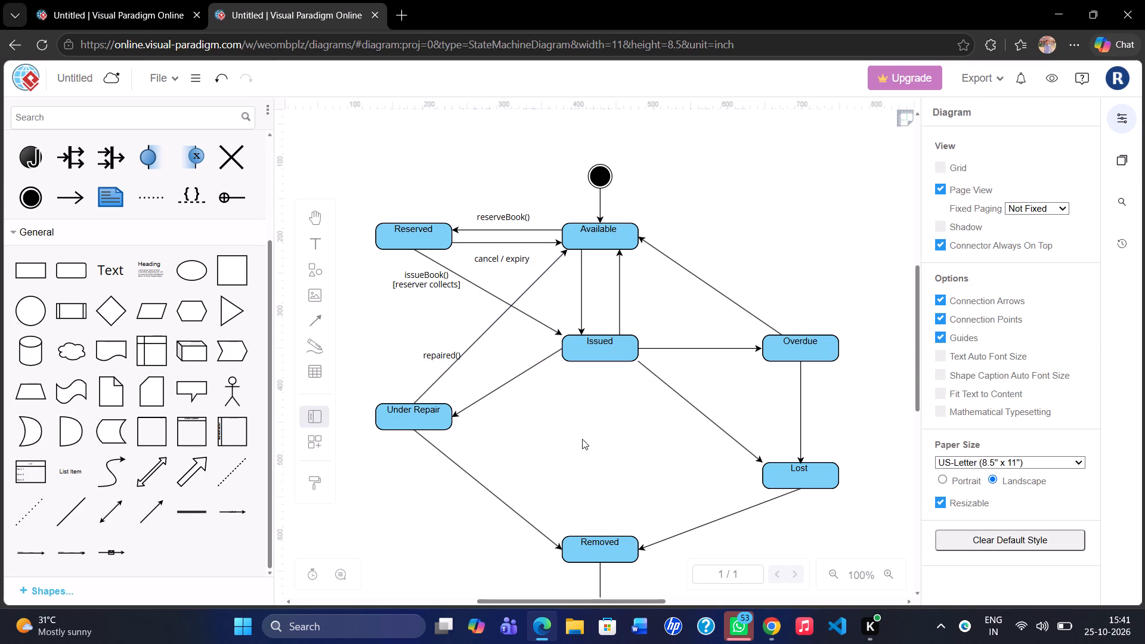
Insert a text label in the empty area below the Issued state and clear its placeholder text.
{"action": "double_click", "coordinate": [536, 411]}
{"action": "key", "text": "BackSpace"}
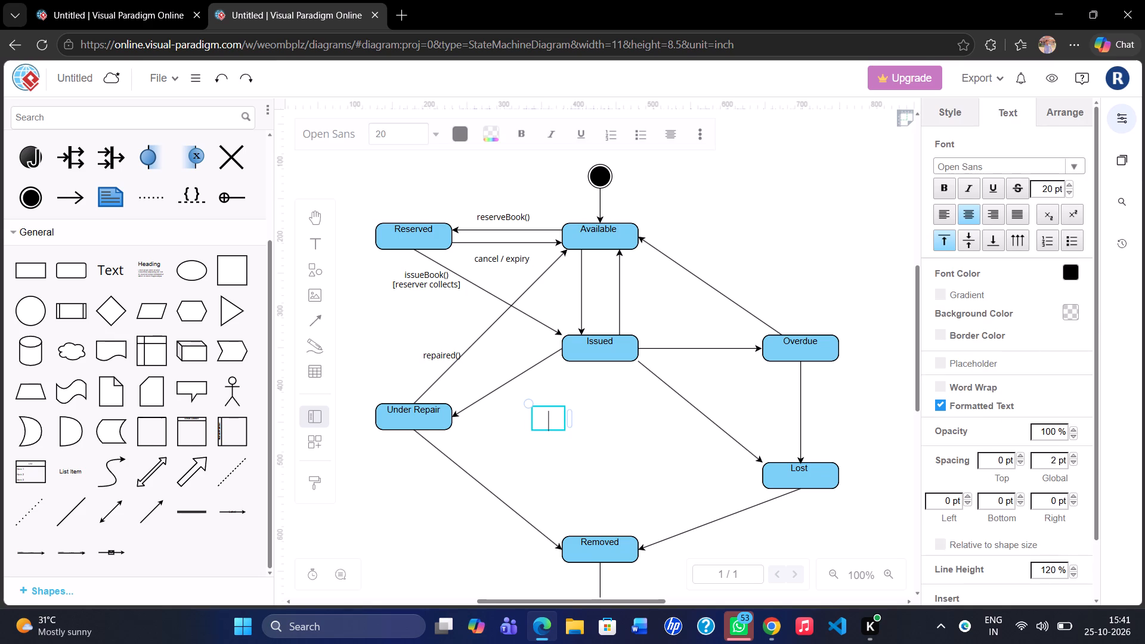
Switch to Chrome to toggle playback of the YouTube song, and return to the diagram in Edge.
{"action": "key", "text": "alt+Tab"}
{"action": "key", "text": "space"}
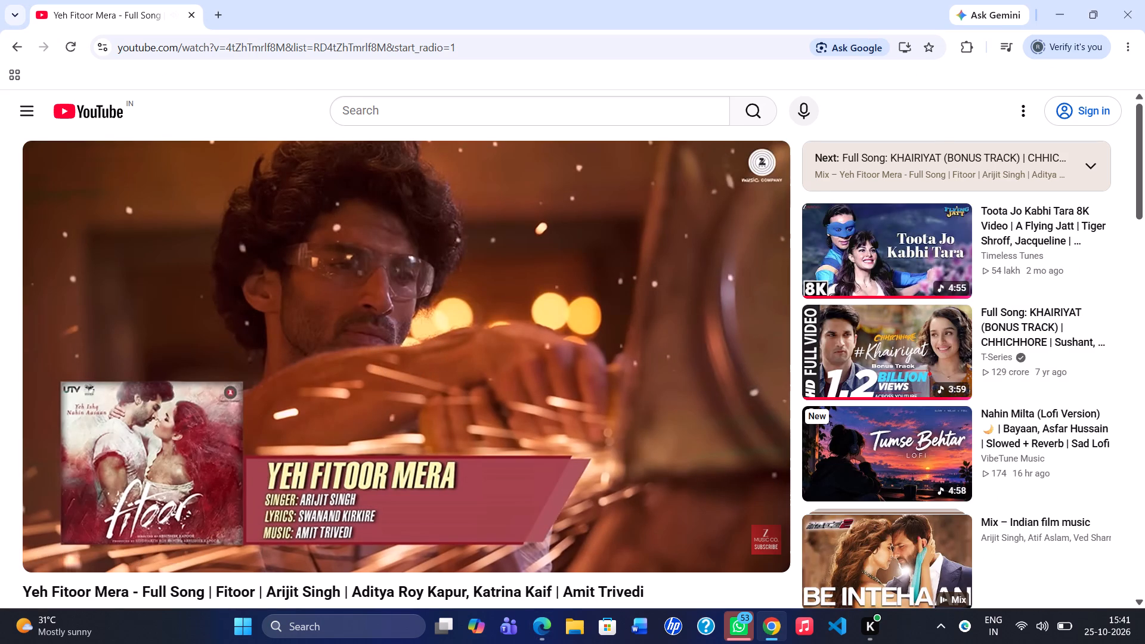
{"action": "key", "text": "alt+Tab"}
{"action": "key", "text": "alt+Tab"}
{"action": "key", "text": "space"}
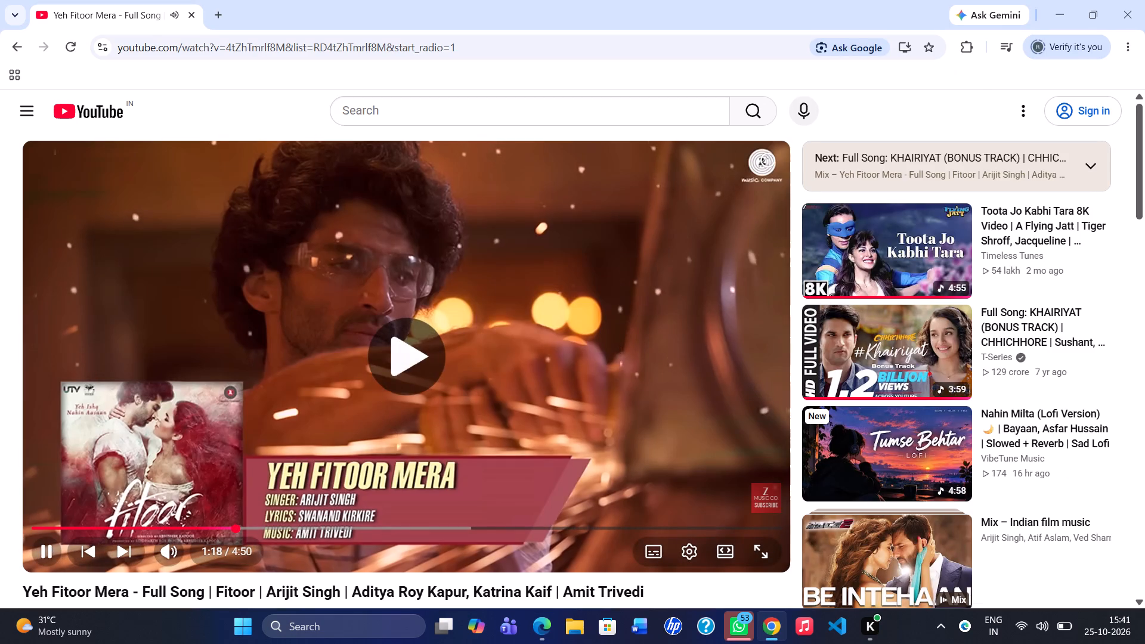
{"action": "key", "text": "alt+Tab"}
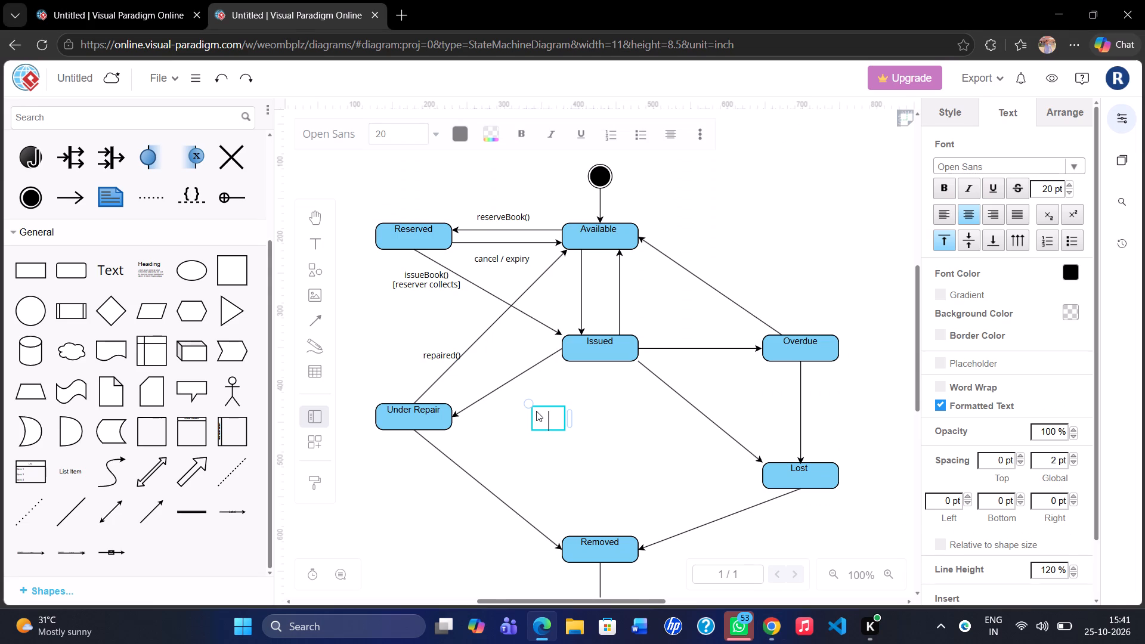
Enter returnBook() as the text of the empty label below Issued.
{"action": "type", "text": "repaired"}
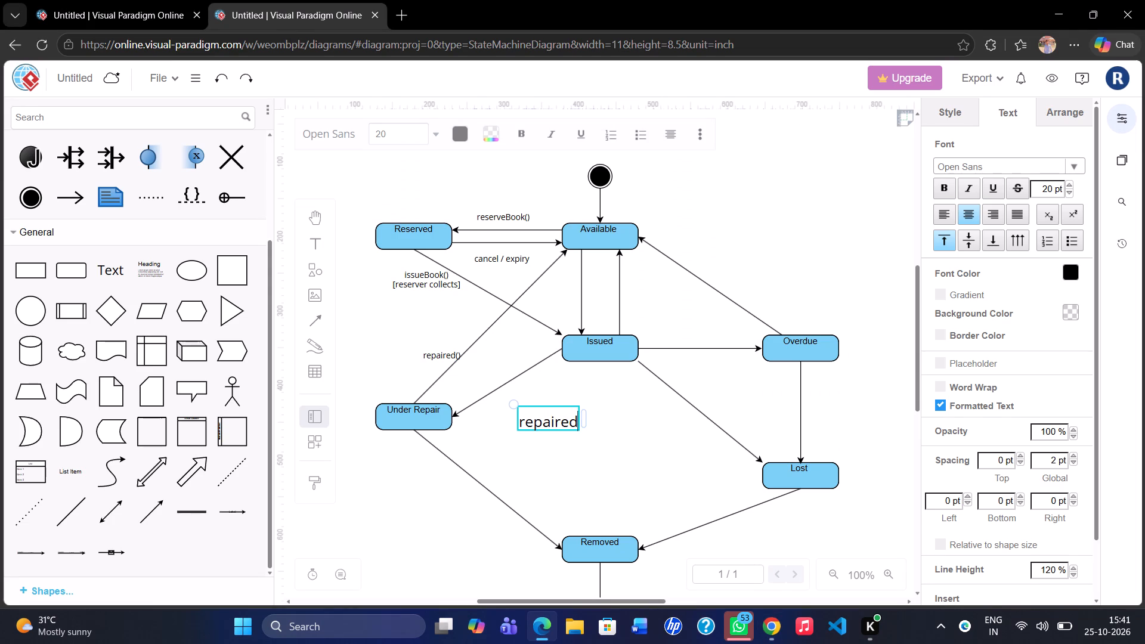
{"action": "key", "text": "BackSpace"}
{"action": "key", "text": "BackSpace"}
{"action": "key", "text": "BackSpace"}
{"action": "key", "text": "BackSpace"}
{"action": "key", "text": "BackSpace"}
{"action": "key", "text": "BackSpace"}
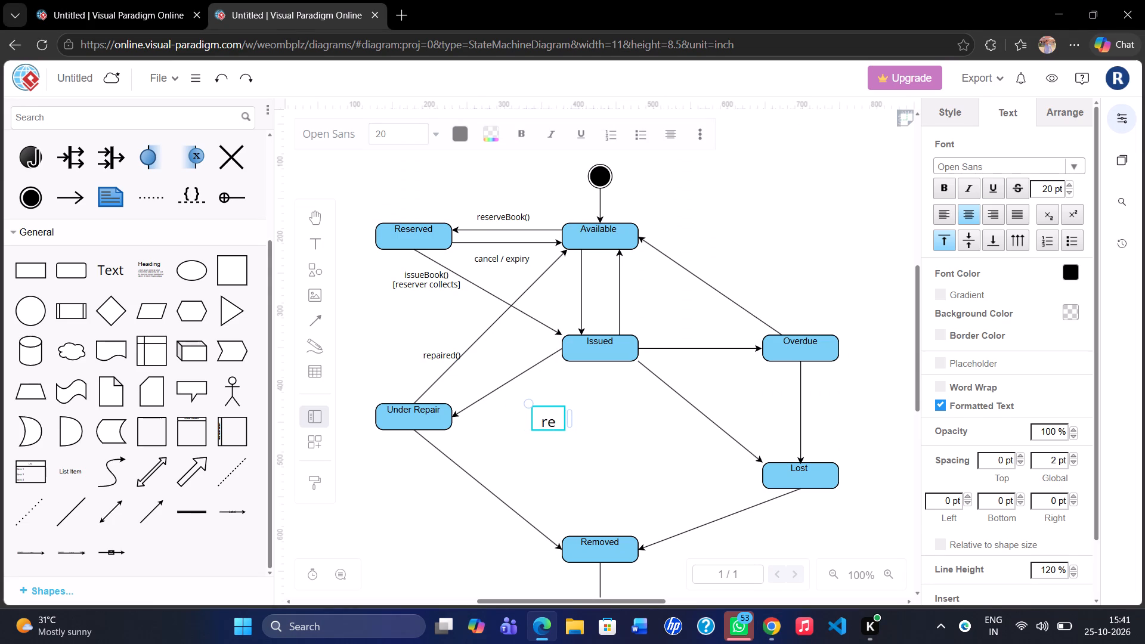
{"action": "key", "text": "BackSpace"}
{"action": "type", "text": "eturn"}
{"action": "type", "text": "Book"}
{"action": "type", "text": "()"}
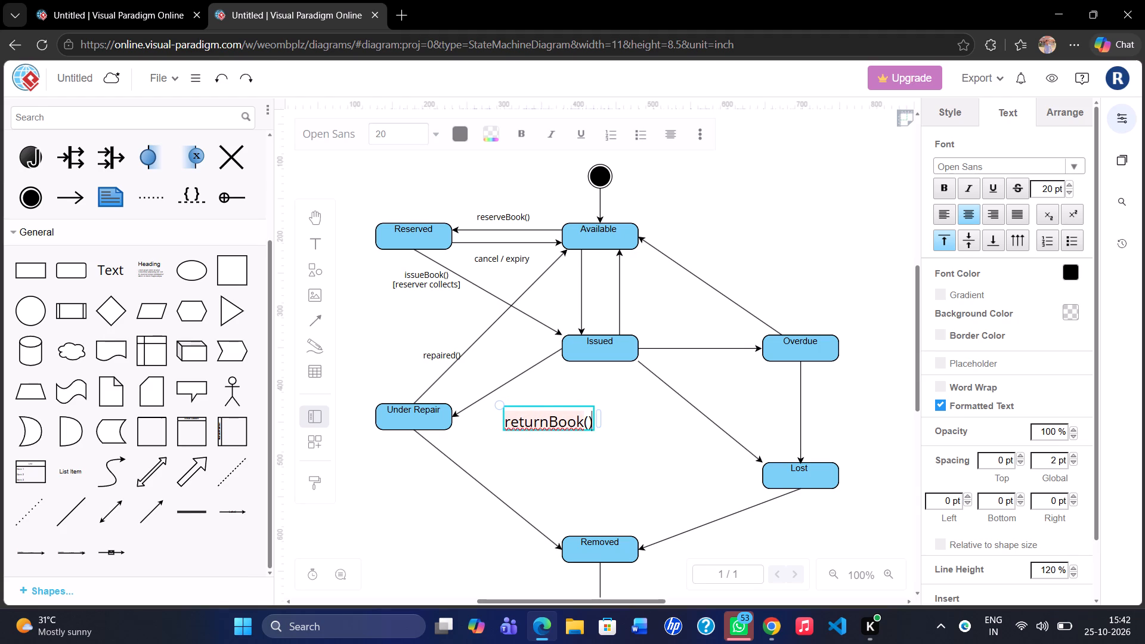
Add a second line reading [damaged] to the returnBook() label.
{"action": "key", "text": "Return"}
{"action": "type", "text": "[]"}
{"action": "key", "text": "Left"}
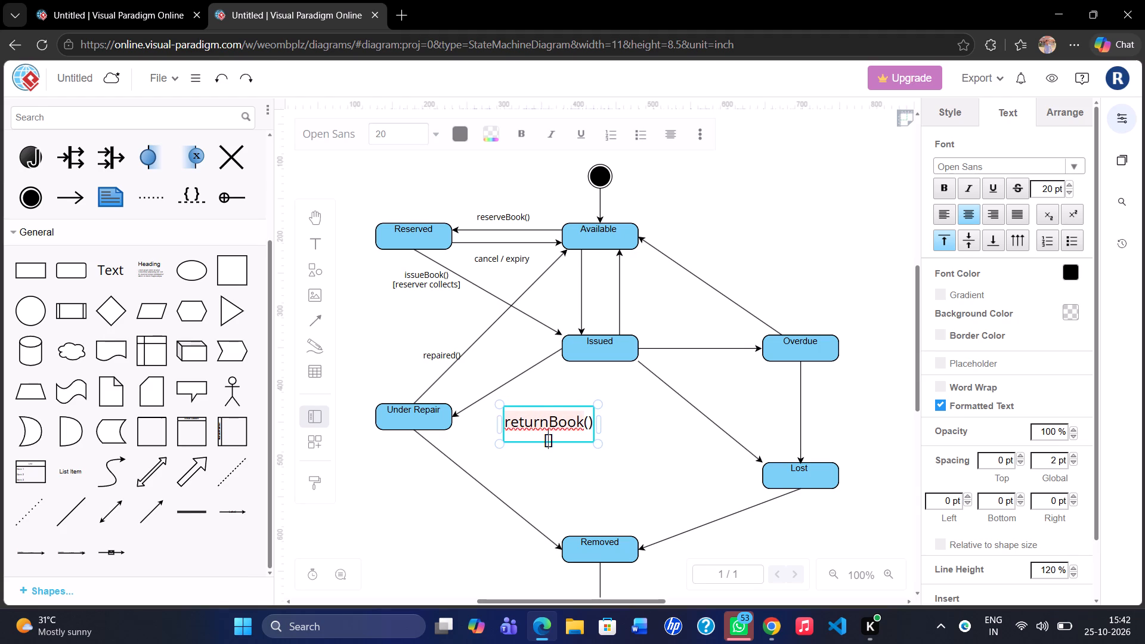
{"action": "type", "text": "damaged"}
Set the font size of the whole two-line returnBook() label to 11 pt.
{"action": "key", "text": "ctrl+a"}
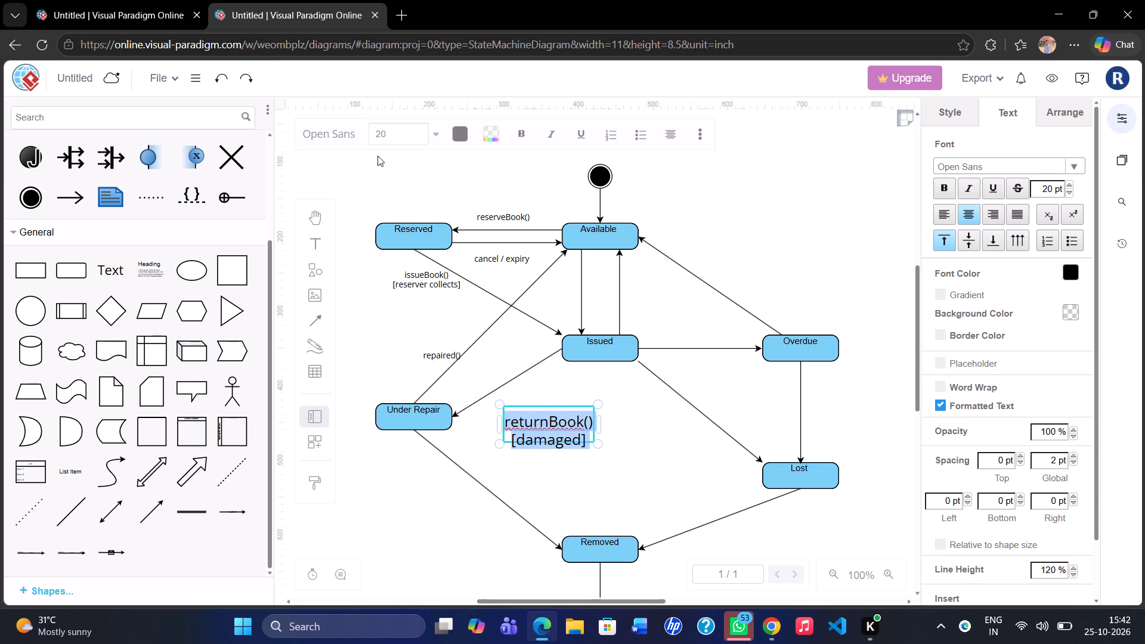
{"action": "left_click", "coordinate": [390, 138]}
{"action": "key", "text": "BackSpace"}
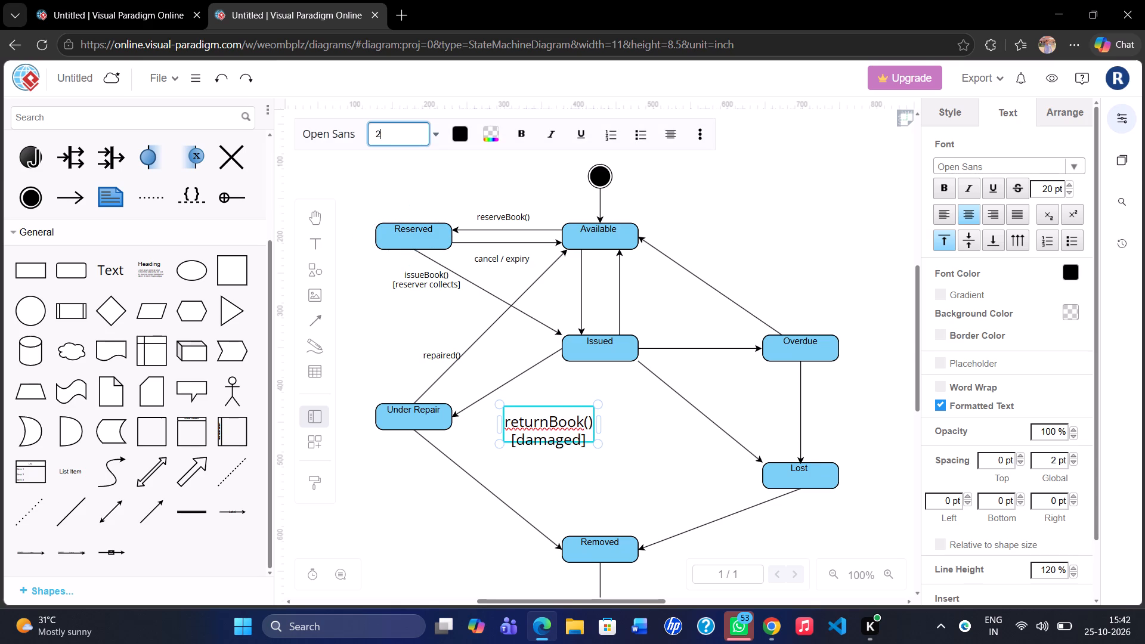
{"action": "key", "text": "BackSpace"}
{"action": "key", "text": "1"}
{"action": "key", "text": "Return"}
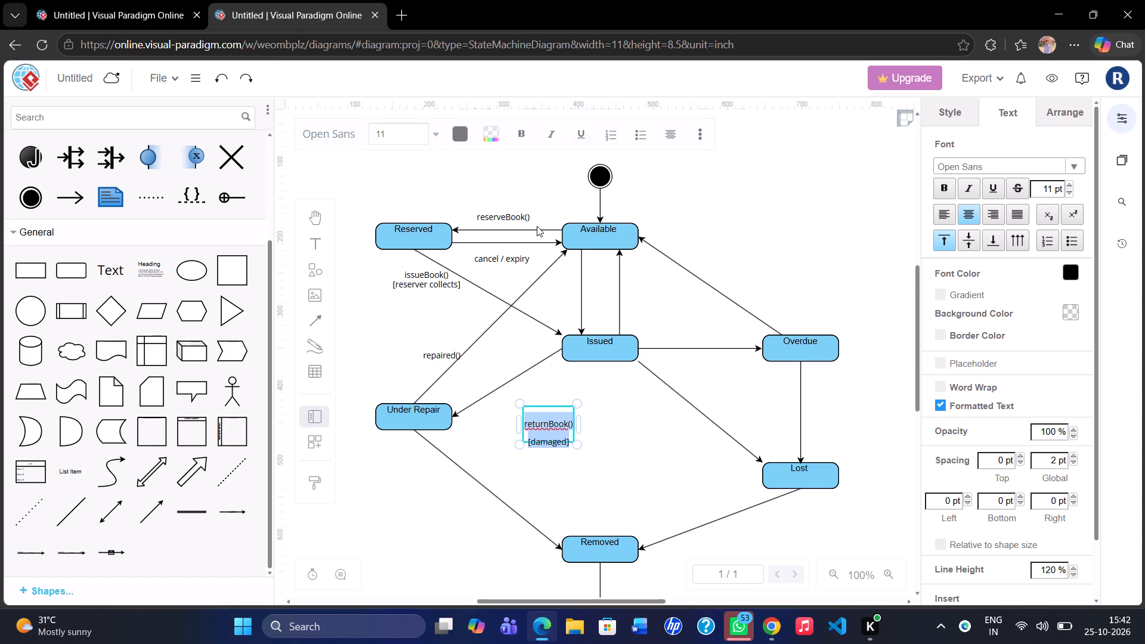
Move the two-line returnBook() label just below the arrow from Issued to Under Repair.
{"action": "left_click_drag", "start_coordinate": [558, 408], "coordinate": [533, 371]}
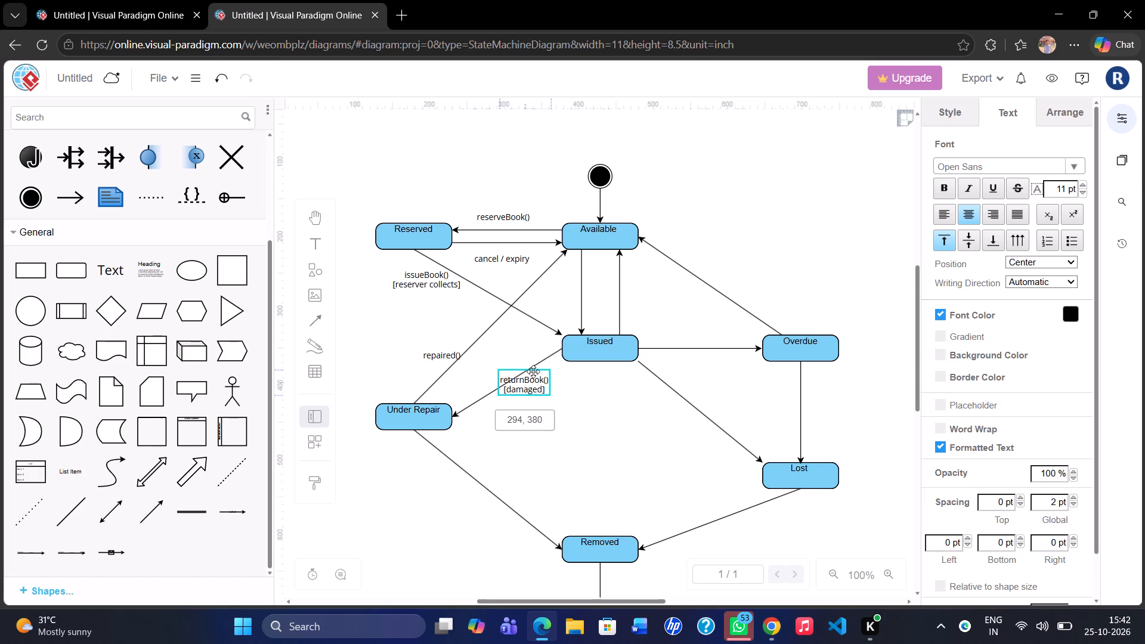
{"action": "left_click_drag", "start_coordinate": [533, 371], "coordinate": [535, 374]}
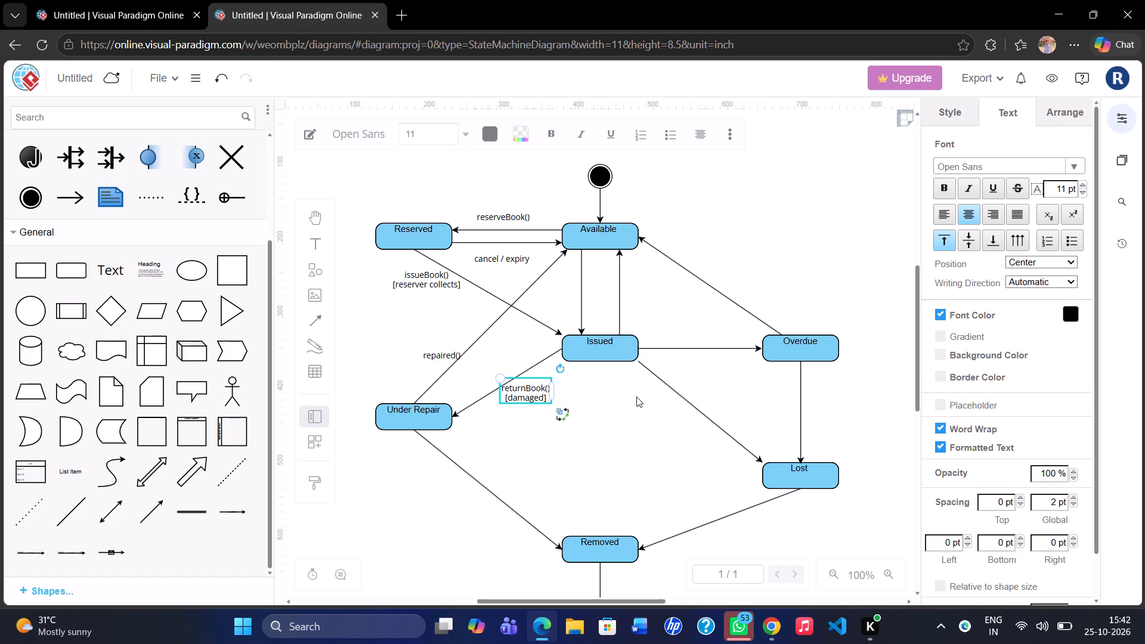
{"action": "left_click", "coordinate": [636, 397]}
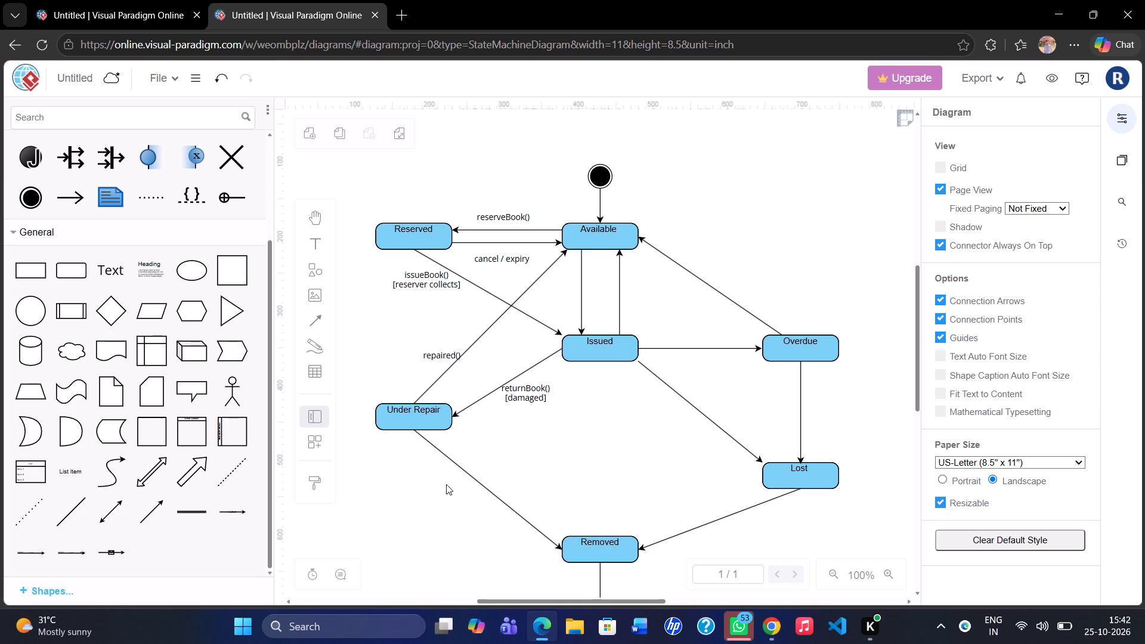
Add a text label reading beyond repair in the empty area below the Under Repair state.
{"action": "double_click", "coordinate": [439, 503]}
{"action": "key", "text": "BackSpace"}
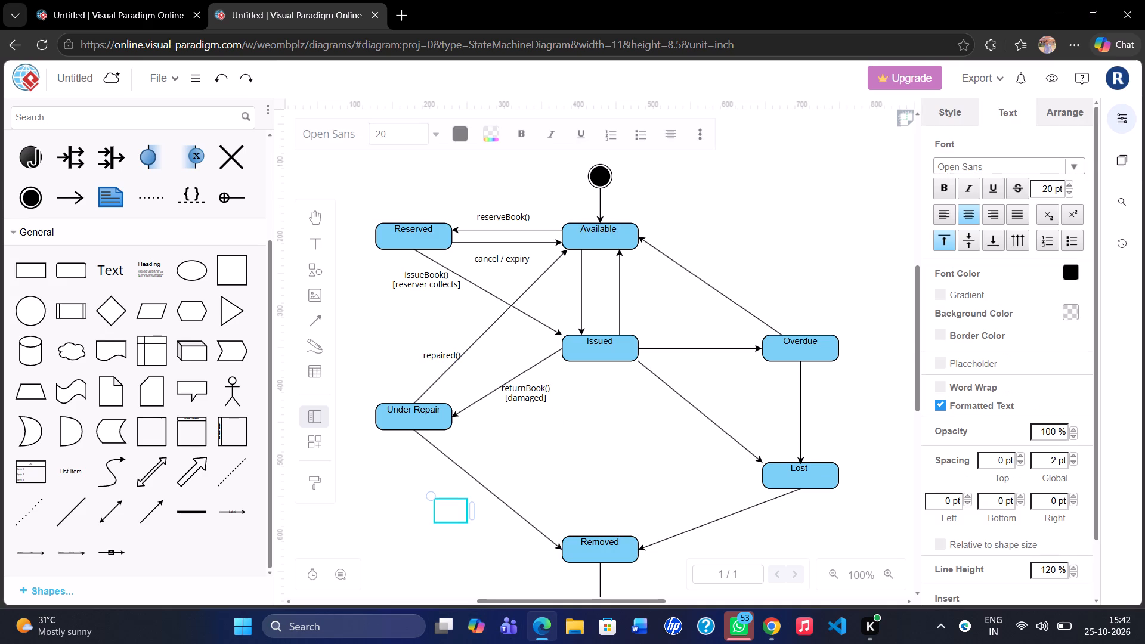
{"action": "type", "text": "beyond"}
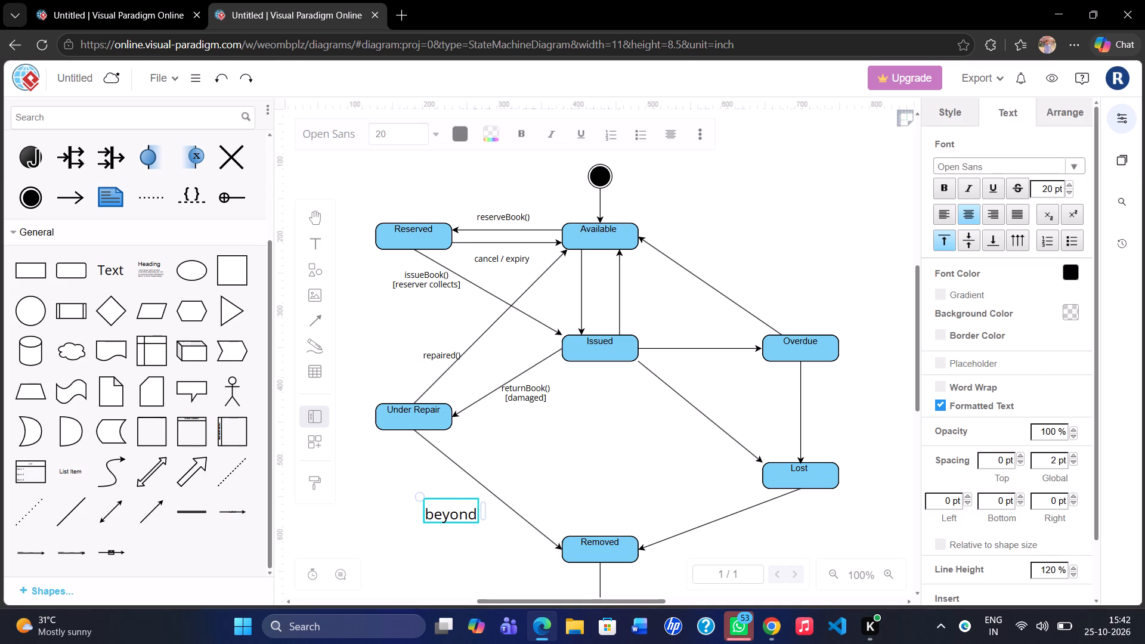
{"action": "key", "text": "space"}
{"action": "type", "text": "repair"}
Set the font size of the beyond repair label to 11 pt.
{"action": "key", "text": "ctrl+a"}
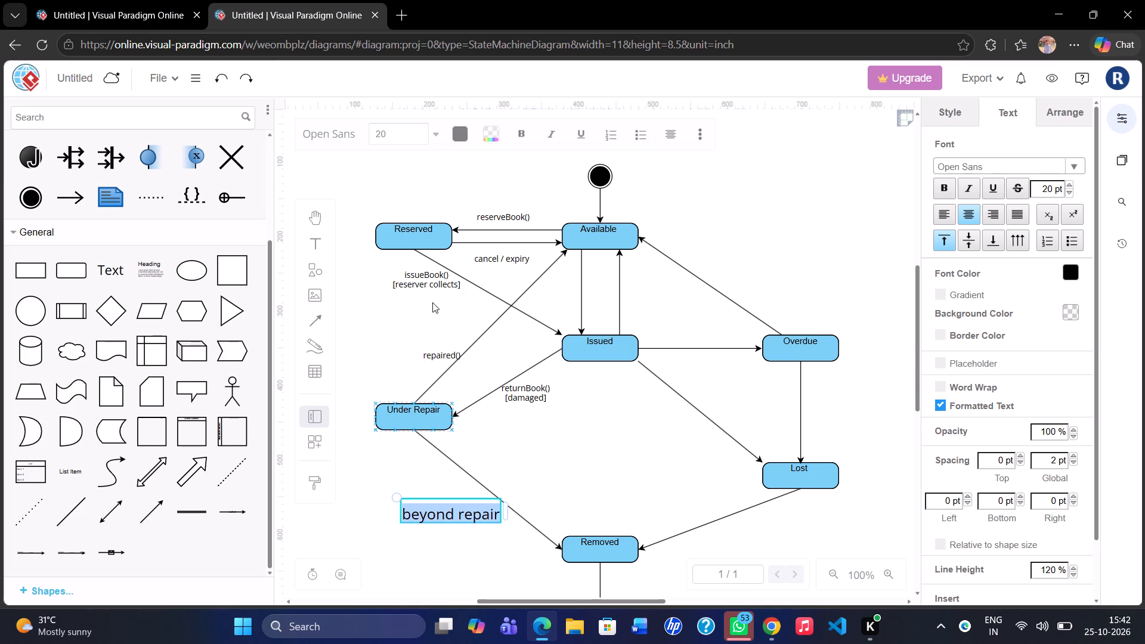
{"action": "left_click", "coordinate": [404, 132]}
{"action": "key", "text": "BackSpace"}
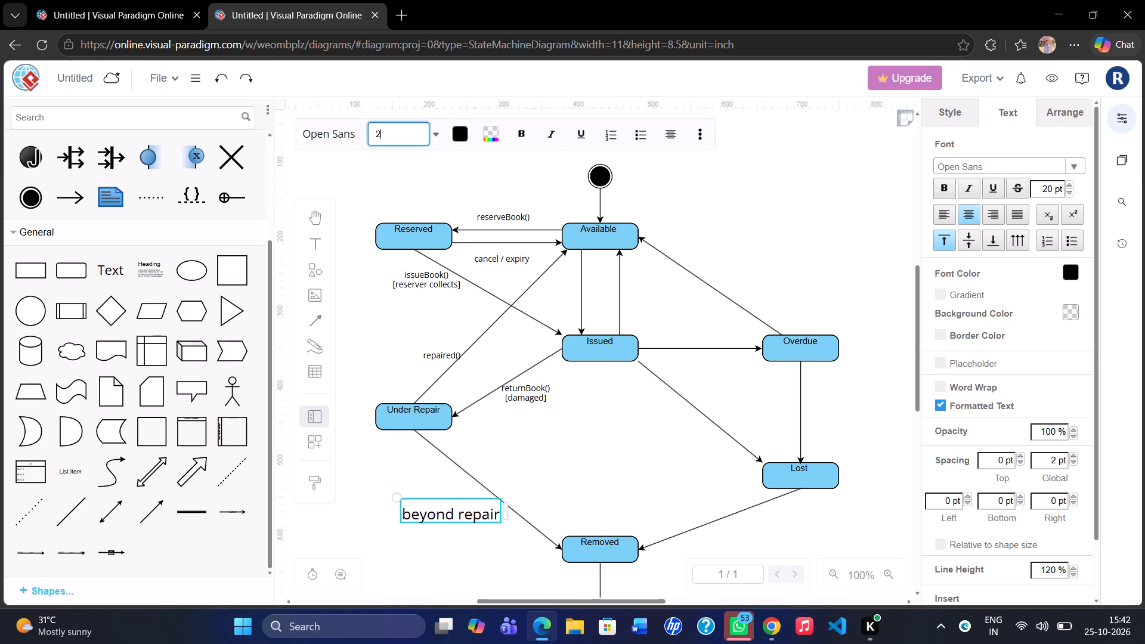
{"action": "key", "text": "BackSpace"}
{"action": "key", "text": "1"}
{"action": "key", "text": "Return"}
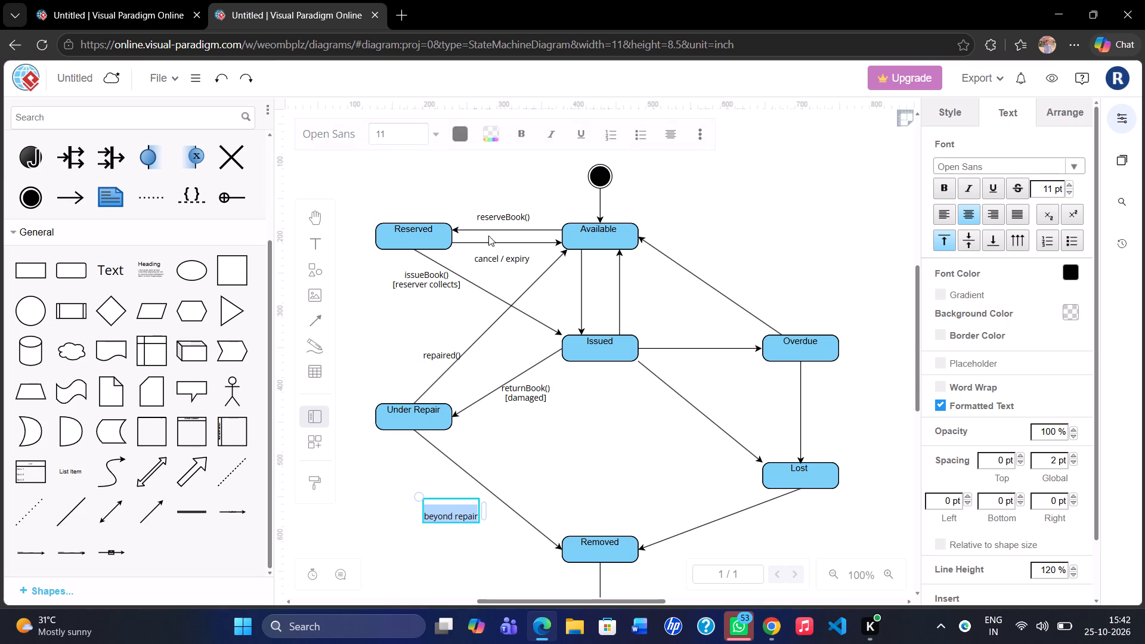
Move the beyond repair label up beside the arrow from Under Repair to Removed.
{"action": "left_click_drag", "start_coordinate": [453, 497], "coordinate": [461, 478]}
{"action": "left_click_drag", "start_coordinate": [461, 478], "coordinate": [460, 478]}
{"action": "left_click", "coordinate": [568, 475]}
Add a text label reading issueBook() in the empty area above the Removed state.
{"action": "scroll", "coordinate": [568, 475], "scroll_direction": "left", "scroll_amount": 1}
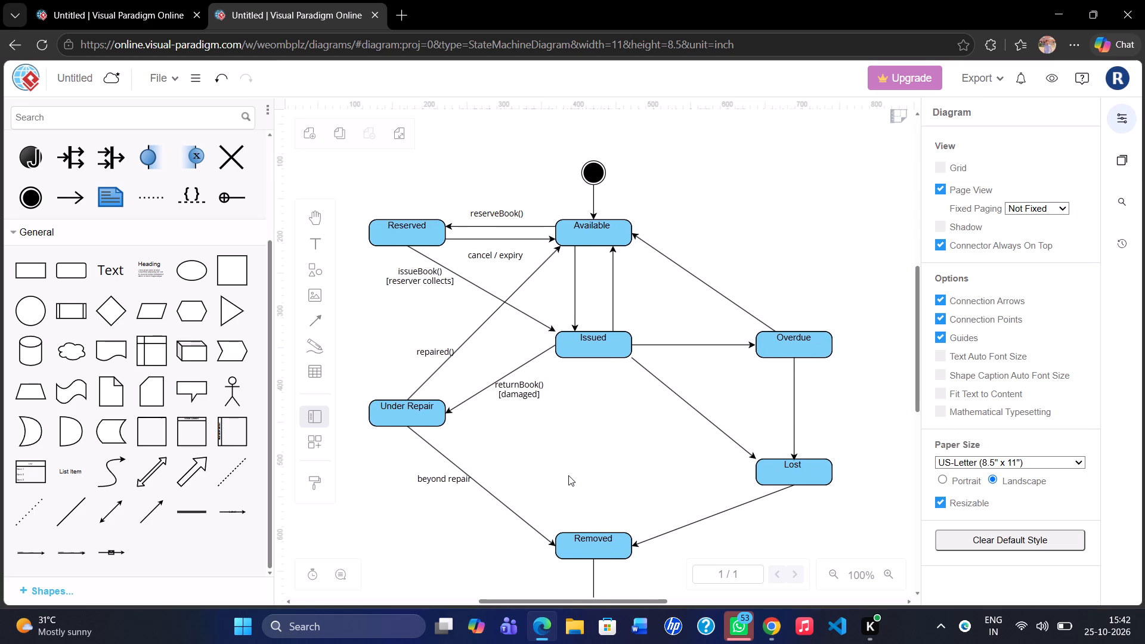
{"action": "scroll", "coordinate": [568, 475], "scroll_direction": "left", "scroll_amount": 3}
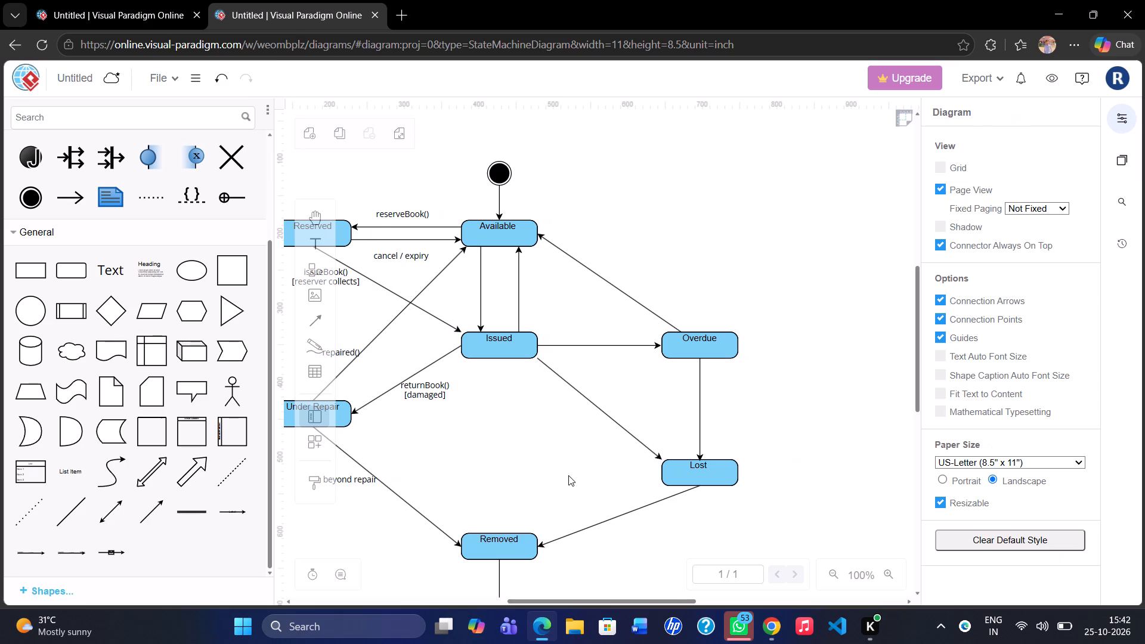
{"action": "double_click", "coordinate": [454, 466]}
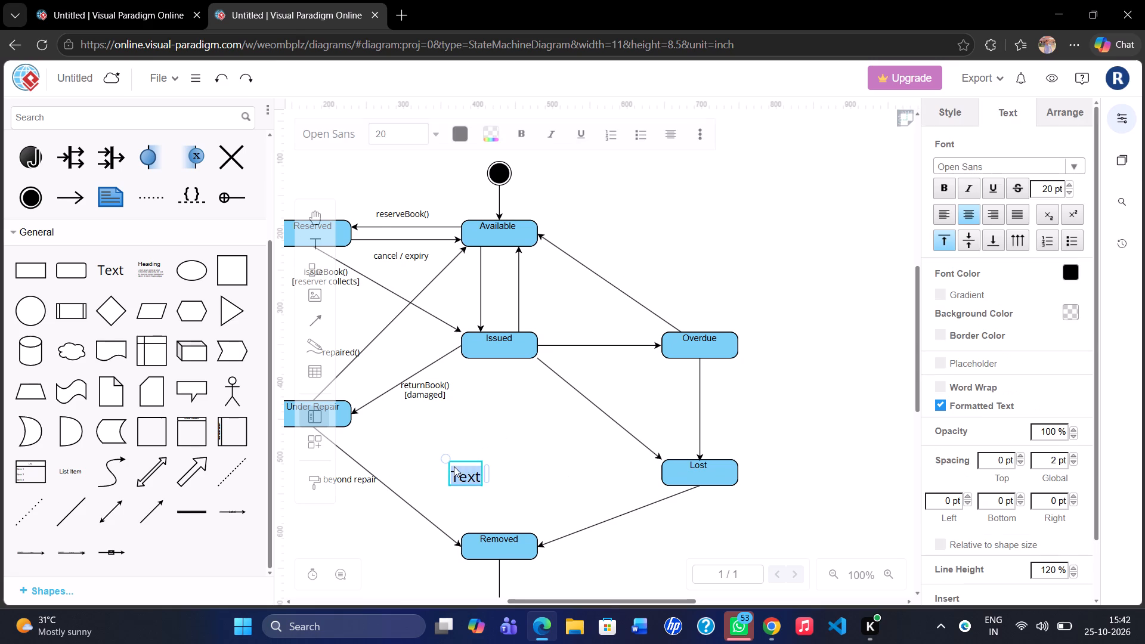
{"action": "key", "text": "BackSpace"}
{"action": "type", "text": "issue"}
{"action": "type", "text": "Bool"}
{"action": "key", "text": "BackSpace"}
{"action": "type", "text": "k()"}
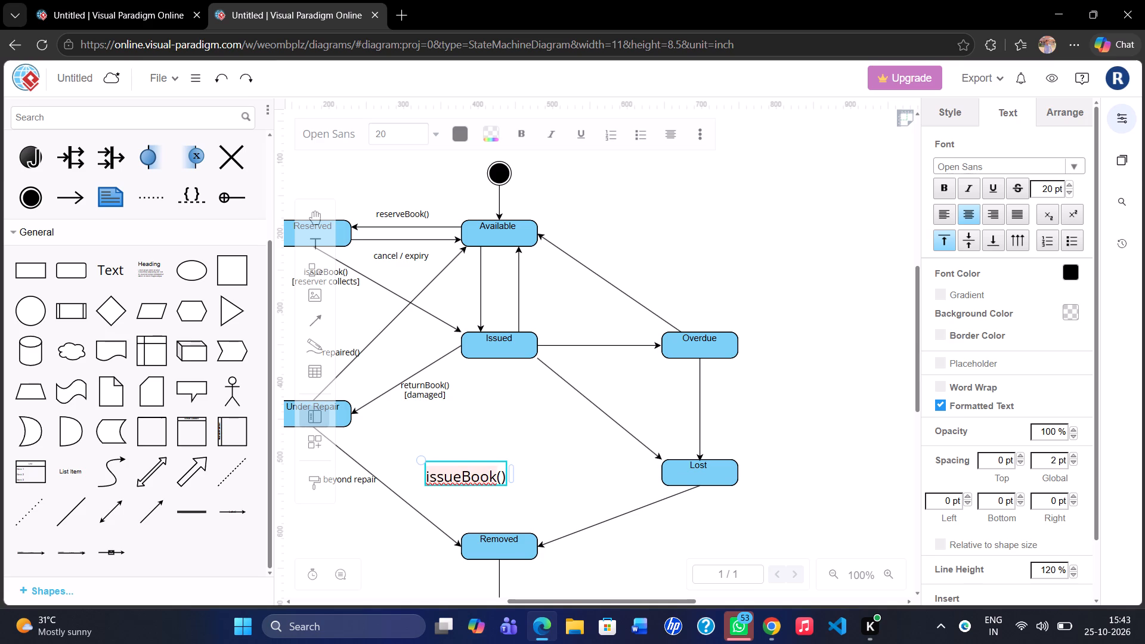
Set the font size of the new issueBook() label above the Removed state to 11 pt.
{"action": "key", "text": "ctrl+a"}
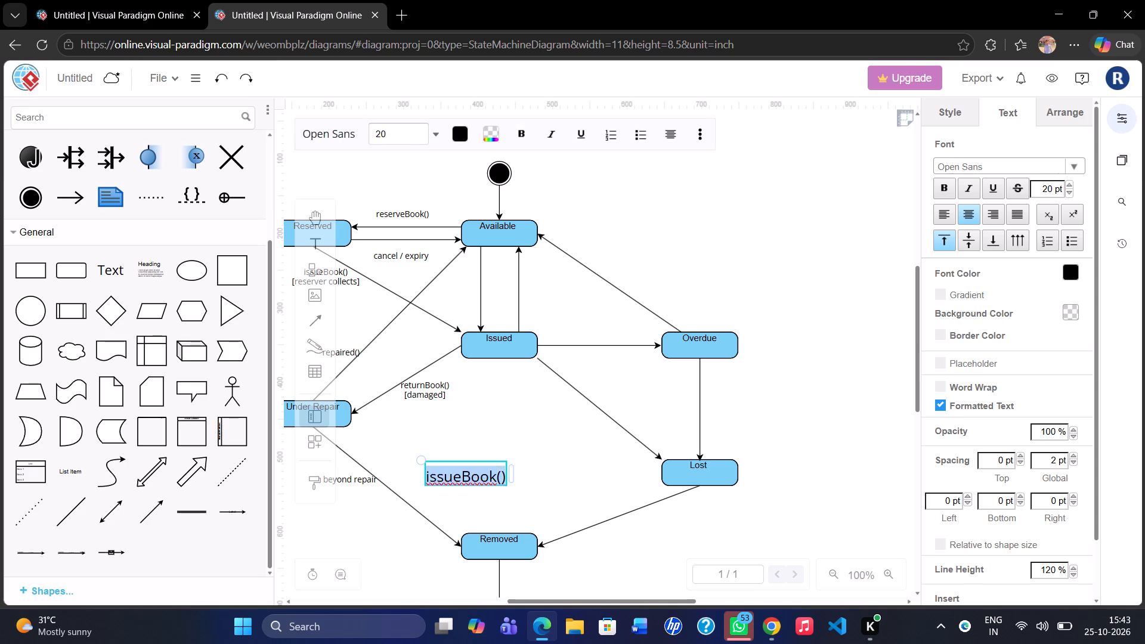
{"action": "left_click", "coordinate": [397, 138]}
{"action": "key", "text": "BackSpace"}
{"action": "key", "text": "BackSpace"}
{"action": "key", "text": "1"}
{"action": "key", "text": "Return"}
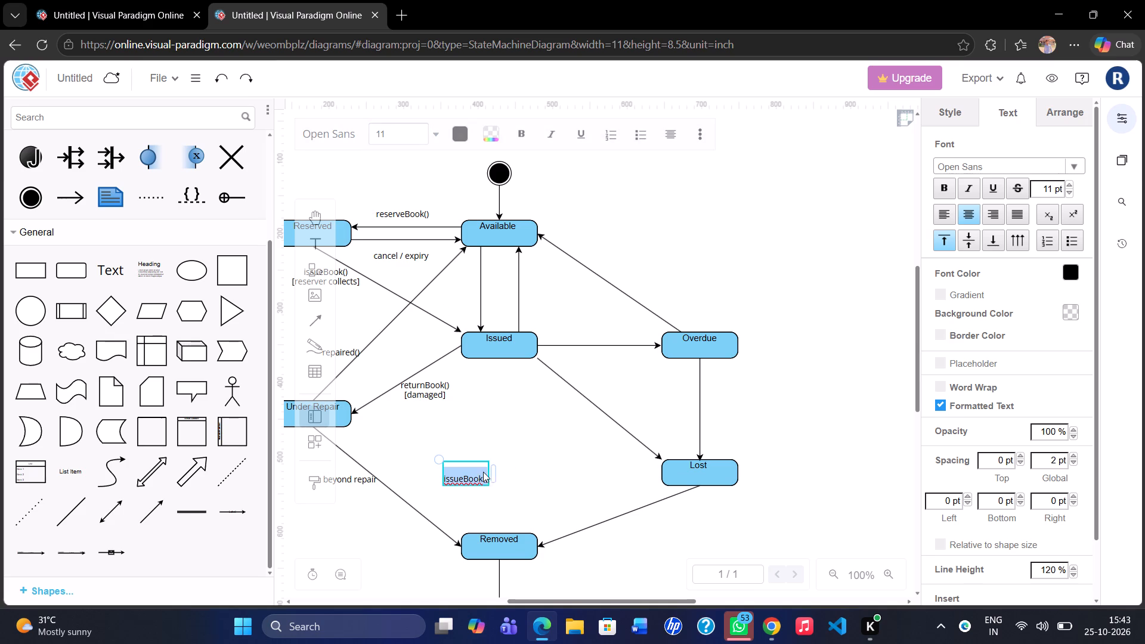
Move the issueBook() label up beside the arrow from Available to Issued, on the side facing Reserved.
{"action": "left_click_drag", "start_coordinate": [478, 459], "coordinate": [496, 259]}
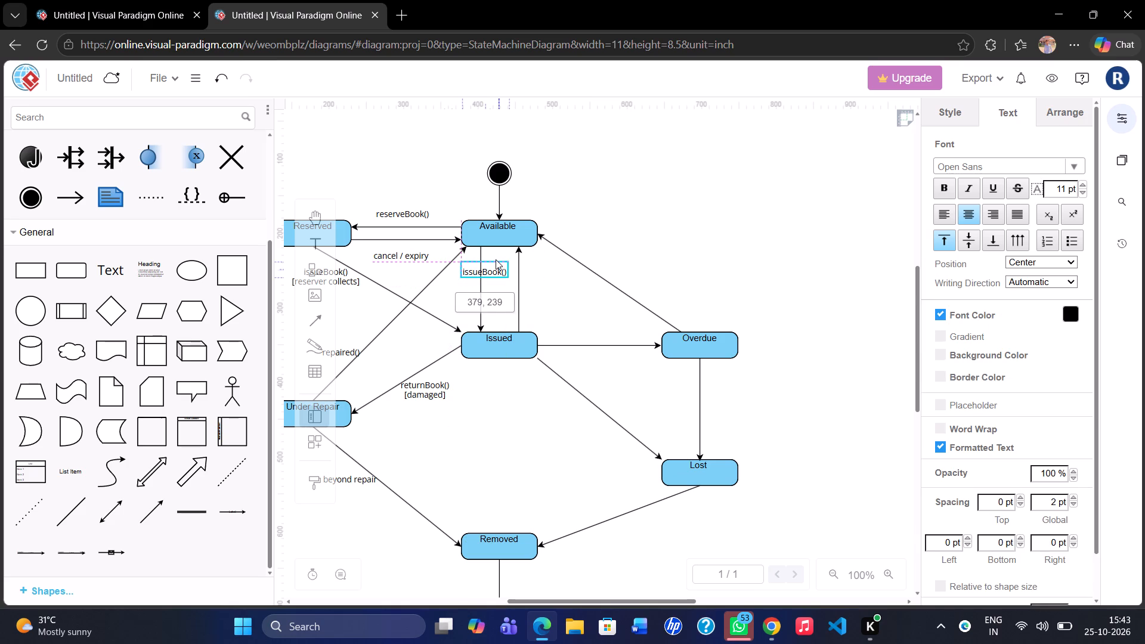
{"action": "left_click_drag", "start_coordinate": [496, 259], "coordinate": [487, 264]}
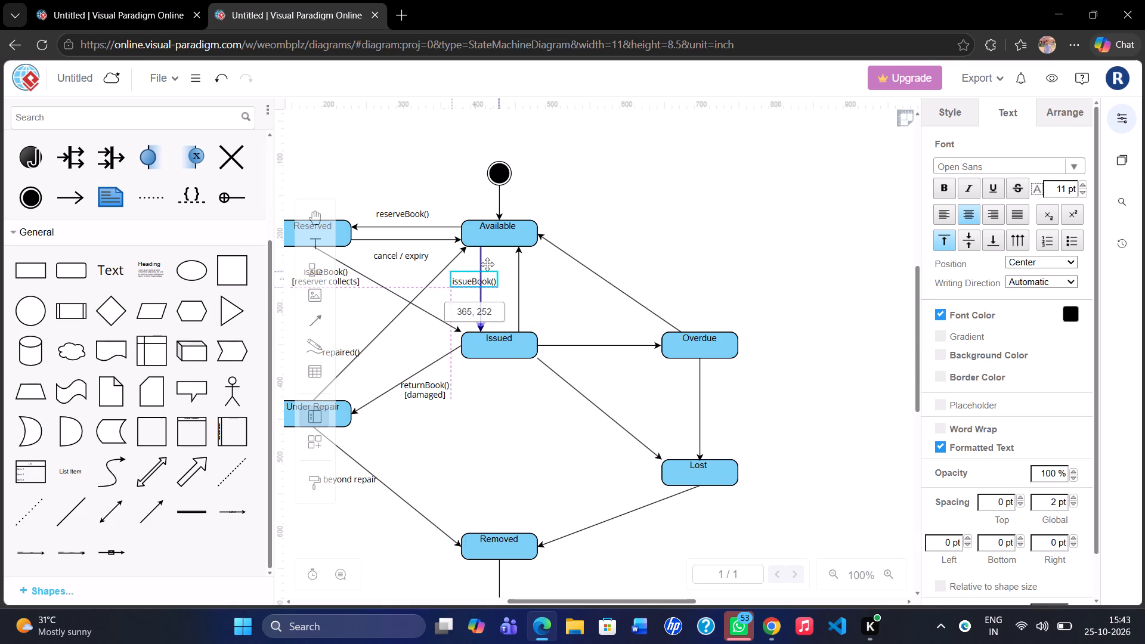
{"action": "left_click_drag", "start_coordinate": [487, 264], "coordinate": [472, 276]}
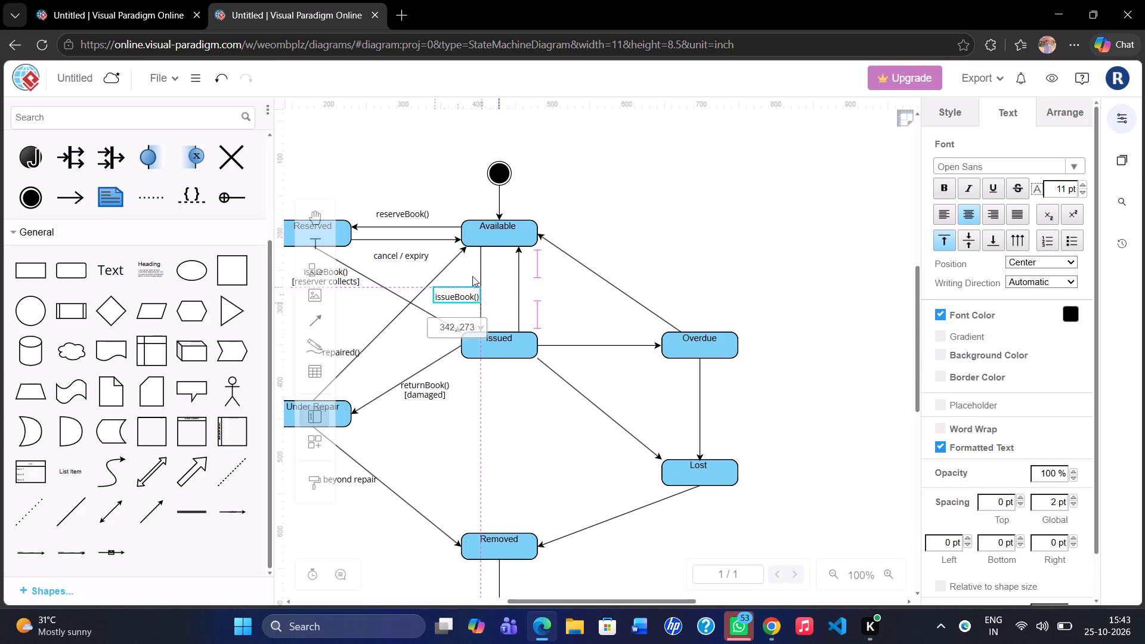
{"action": "left_click_drag", "start_coordinate": [472, 276], "coordinate": [471, 277]}
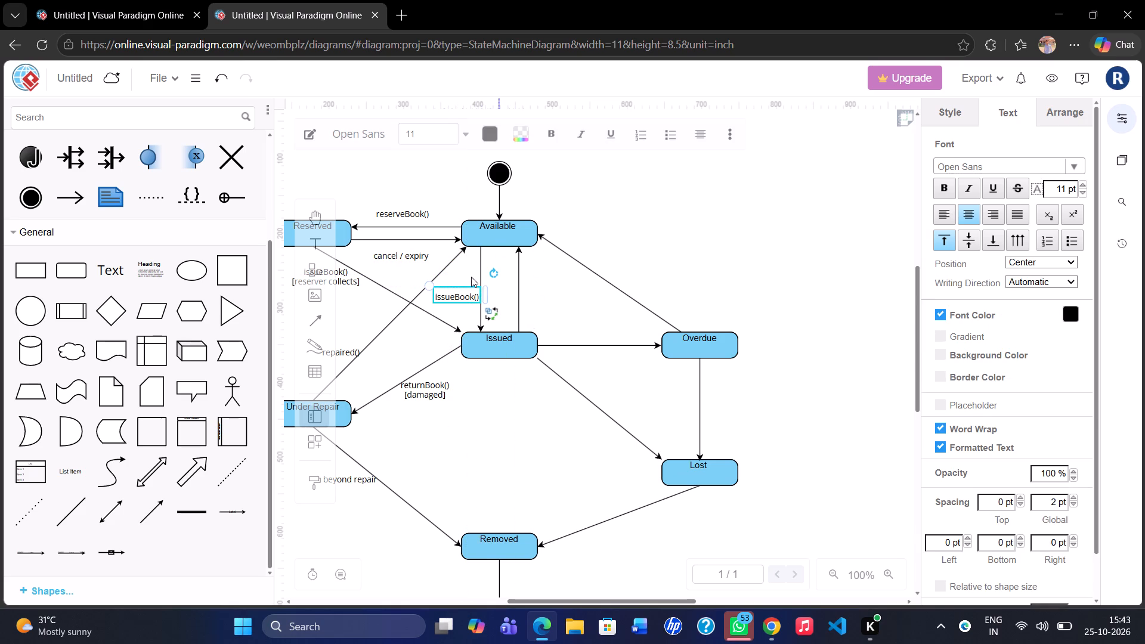
{"action": "left_click", "coordinate": [503, 271]}
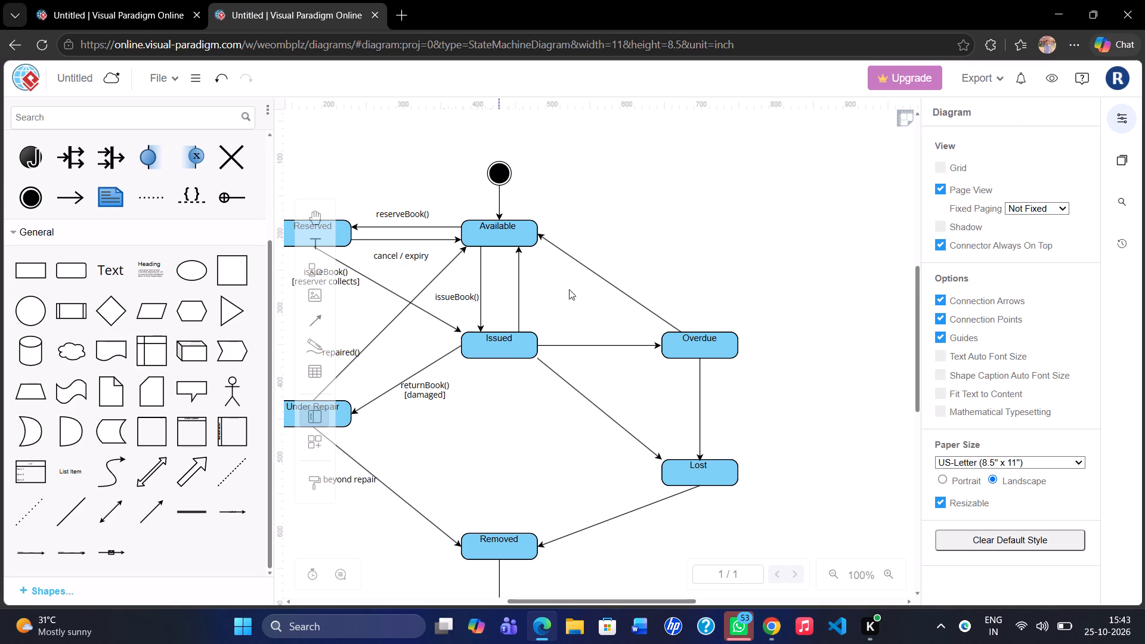
Add a two-line text label reading returnBook() and [good condition] near the arrow from Issued to Available.
{"action": "double_click", "coordinate": [528, 304]}
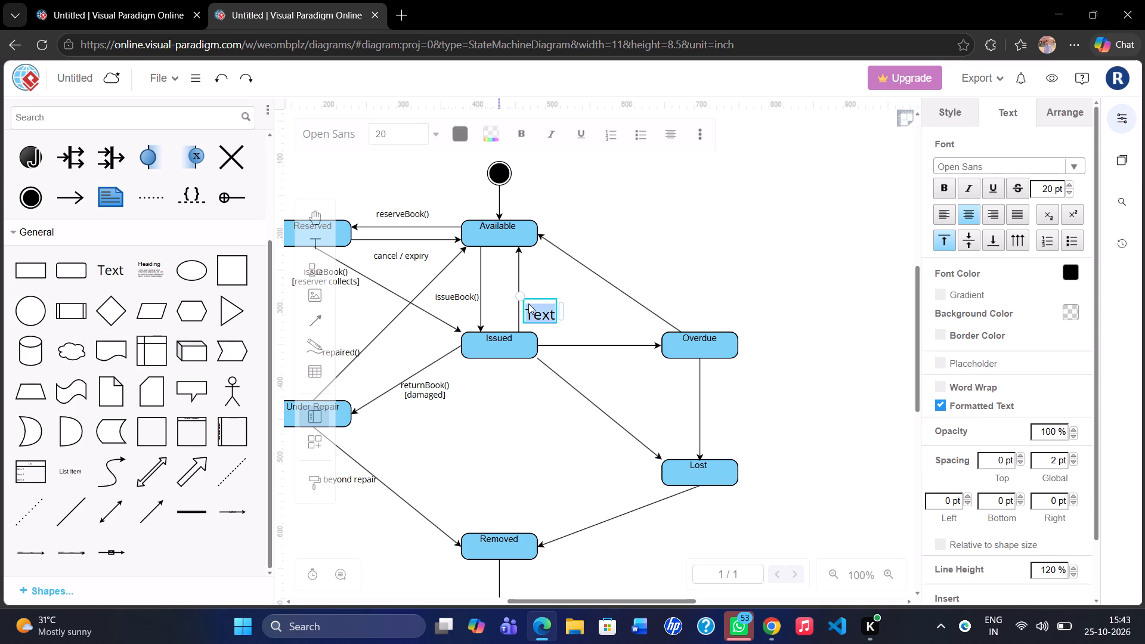
{"action": "key", "text": "BackSpace"}
{"action": "type", "text": "return"}
{"action": "key", "text": "b"}
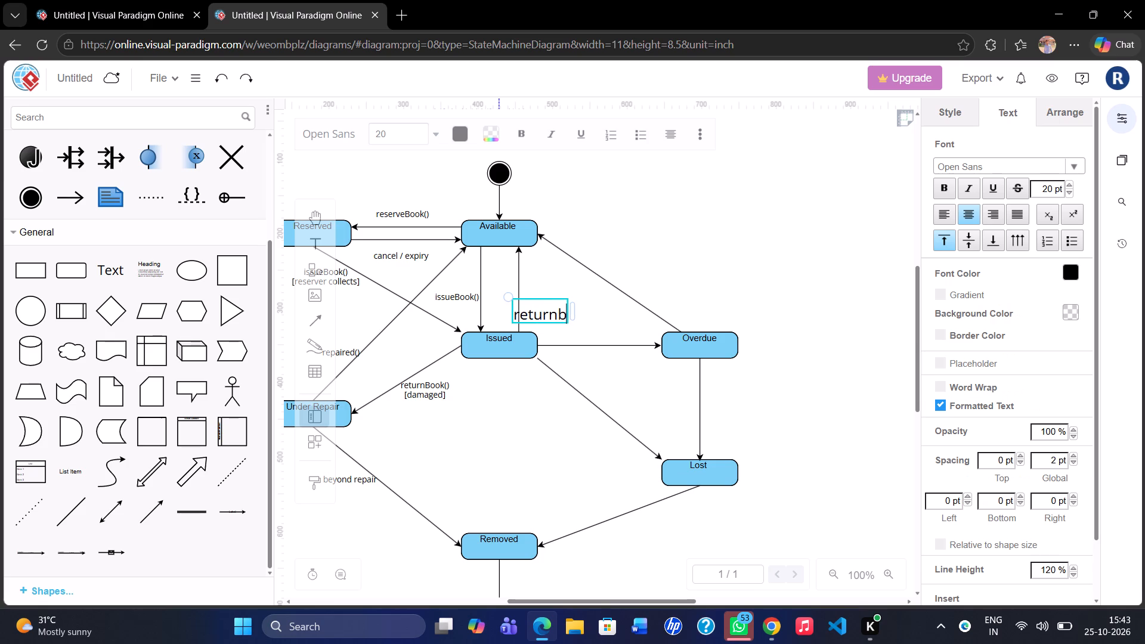
{"action": "key", "text": "BackSpace"}
{"action": "type", "text": "Book"}
{"action": "type", "text": "()"}
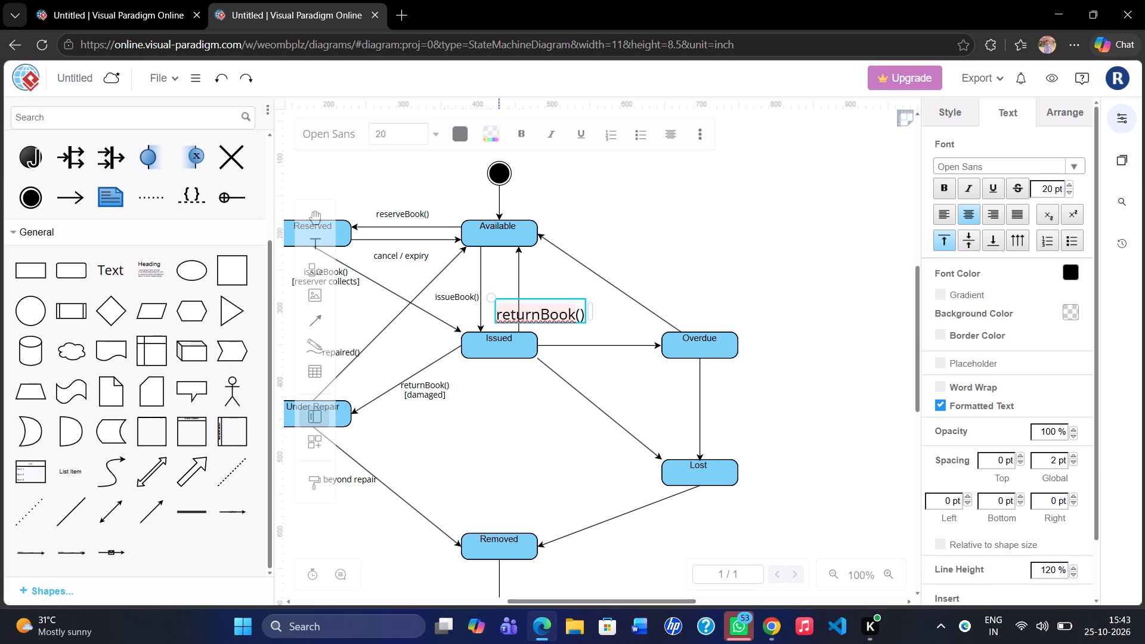
{"action": "key", "text": "Return"}
{"action": "type", "text": "[]"}
{"action": "key", "text": "Left"}
{"action": "key", "text": "g"}
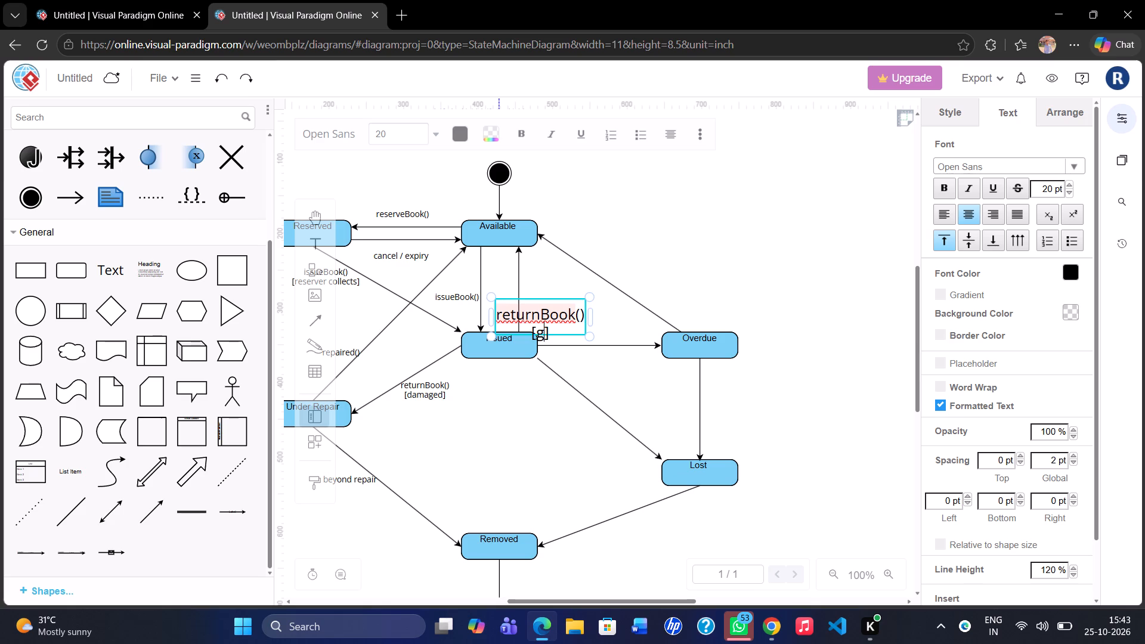
{"action": "type", "text": "oof \\"}
{"action": "key", "text": "BackSpace"}
{"action": "key", "text": "BackSpace"}
{"action": "key", "text": "BackSpace"}
{"action": "type", "text": "d"}
{"action": "key", "text": "space"}
{"action": "type", "text": "condition"}
Set the font size of the returnBook() [good condition] label to 11 pt.
{"action": "key", "text": "ctrl+a"}
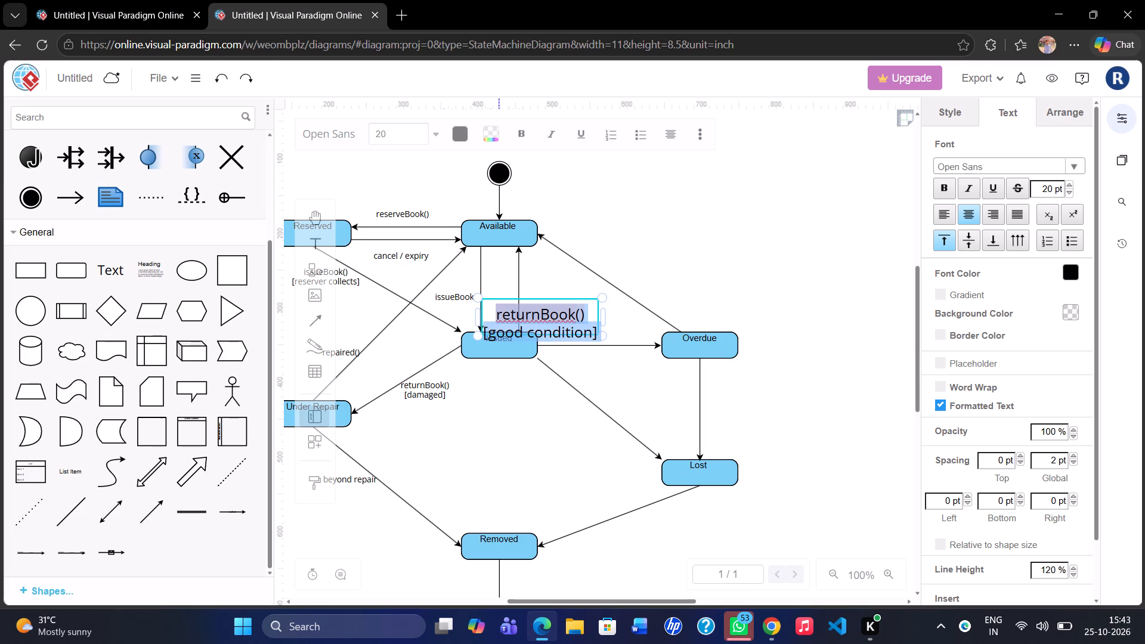
{"action": "left_click", "coordinate": [389, 132]}
{"action": "key", "text": "BackSpace"}
{"action": "key", "text": "BackSpace"}
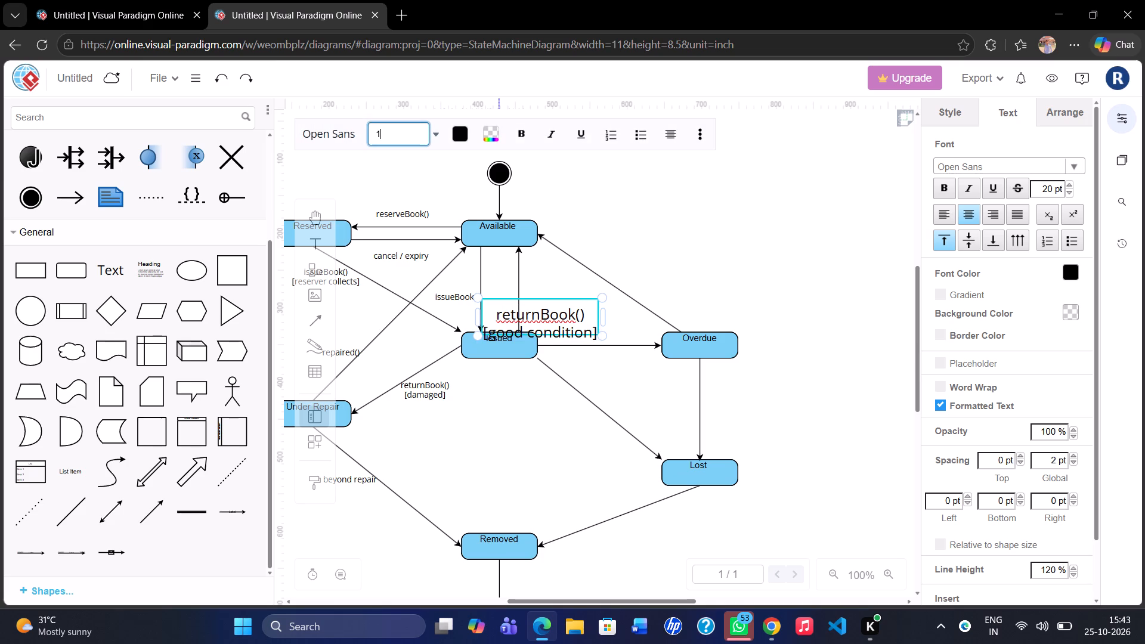
{"action": "key", "text": "1"}
{"action": "key", "text": "Return"}
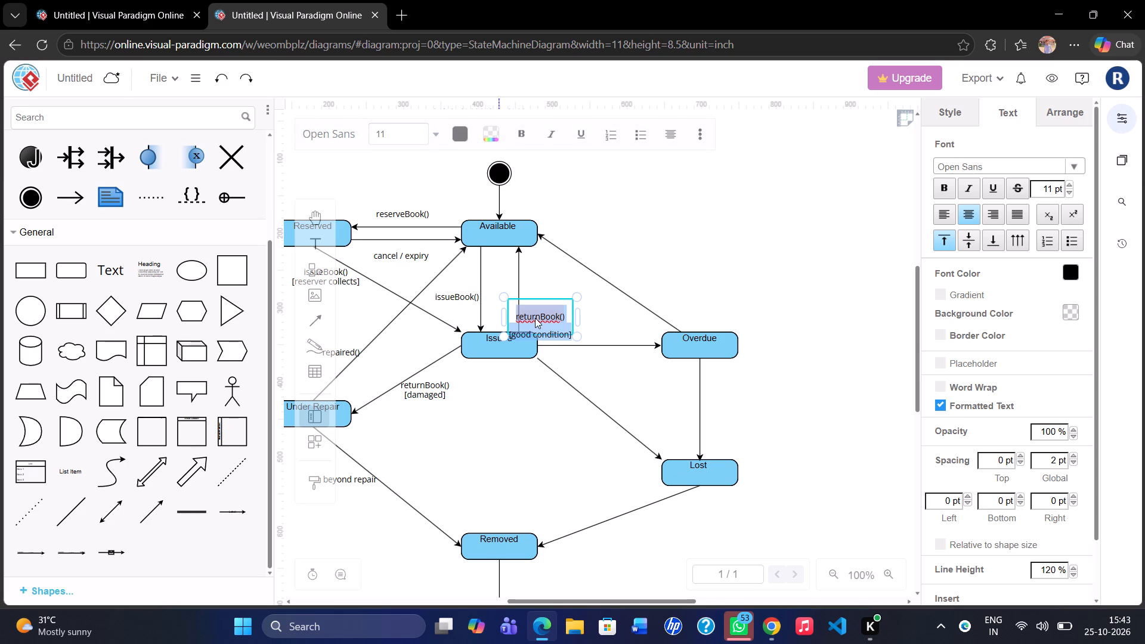
Move the returnBook() [good condition] label up to sit just right of the arrow from Issued to Available.
{"action": "left_click_drag", "start_coordinate": [540, 298], "coordinate": [543, 271]}
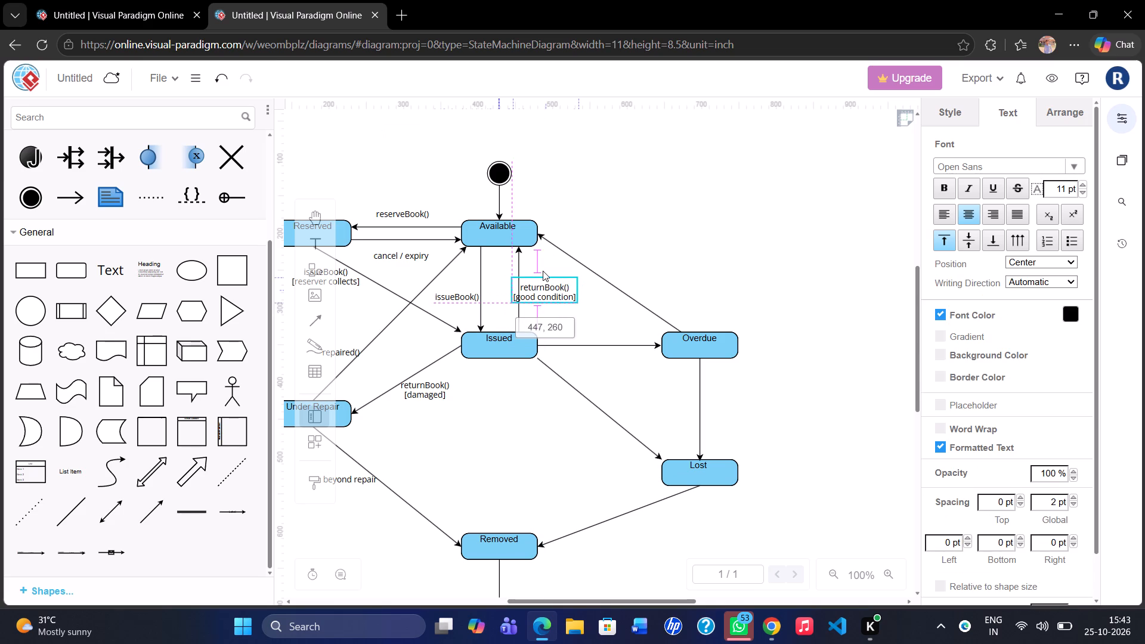
{"action": "left_click_drag", "start_coordinate": [543, 271], "coordinate": [550, 272]}
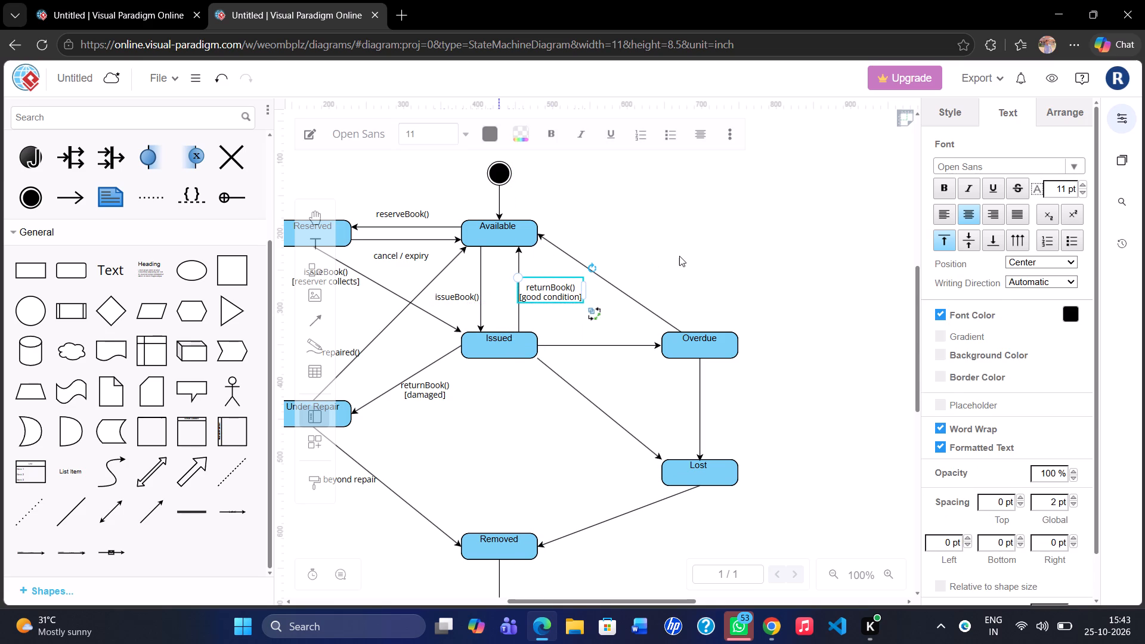
{"action": "left_click", "coordinate": [679, 256]}
Add a text label reading returnBook() / calculateFine() near the arrow from Overdue to Available.
{"action": "double_click", "coordinate": [648, 275]}
{"action": "key", "text": "BackSpace"}
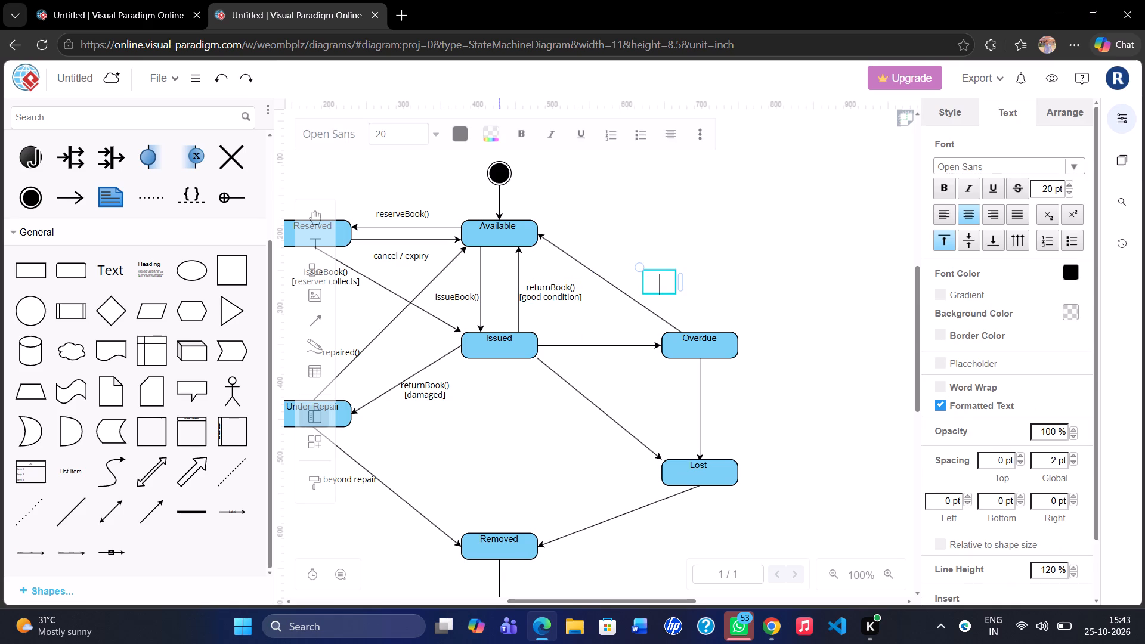
{"action": "type", "text": "return"}
{"action": "type", "text": "Book"}
{"action": "type", "text": "()"}
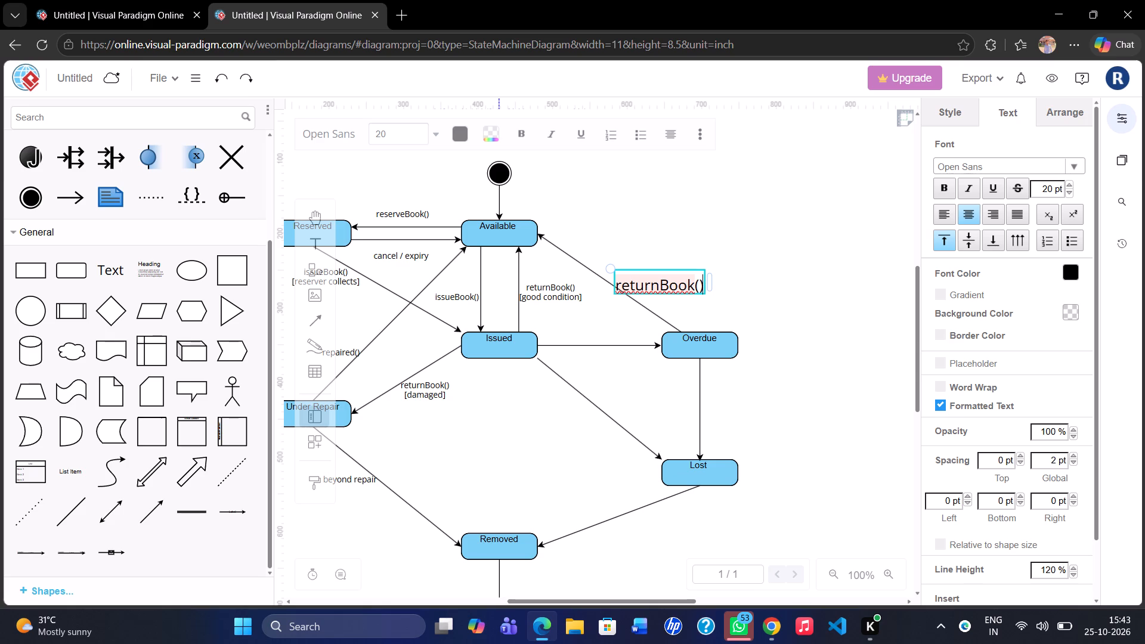
{"action": "key", "text": "space"}
{"action": "type", "text": "/"}
{"action": "key", "text": "space"}
{"action": "type", "text": "Ca"}
{"action": "type", "text": "lcila"}
{"action": "key", "text": "BackSpace"}
{"action": "key", "text": "BackSpace"}
{"action": "key", "text": "BackSpace"}
{"action": "type", "text": "ulate"}
{"action": "key", "text": "space"}
{"action": "key", "text": "BackSpace"}
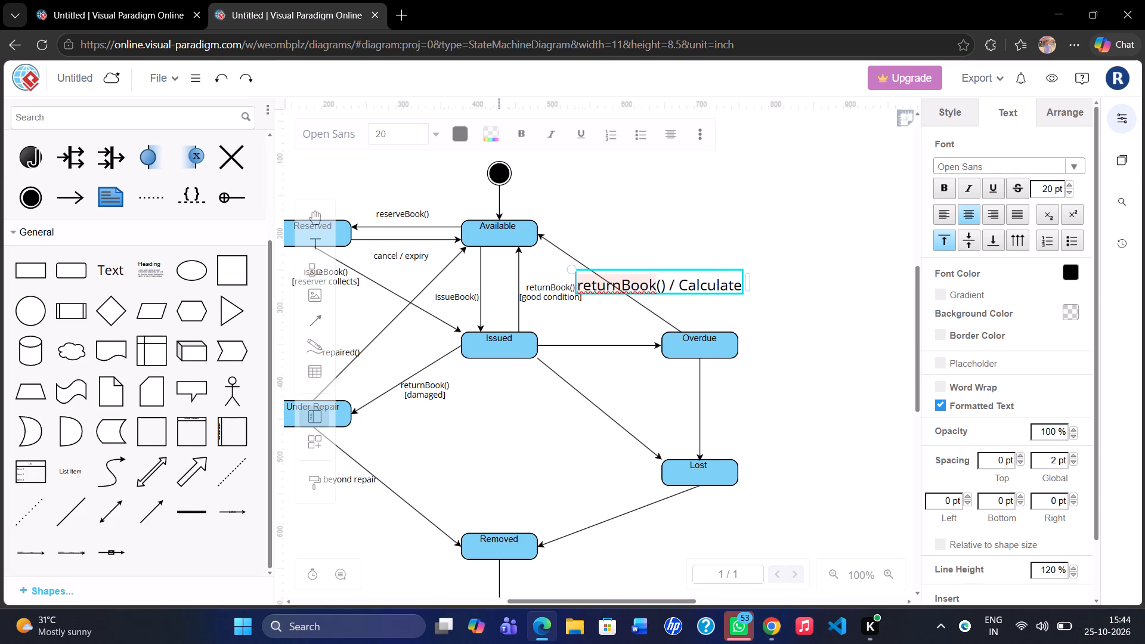
{"action": "key", "text": "shift+f"}
{"action": "type", "text": "ine"}
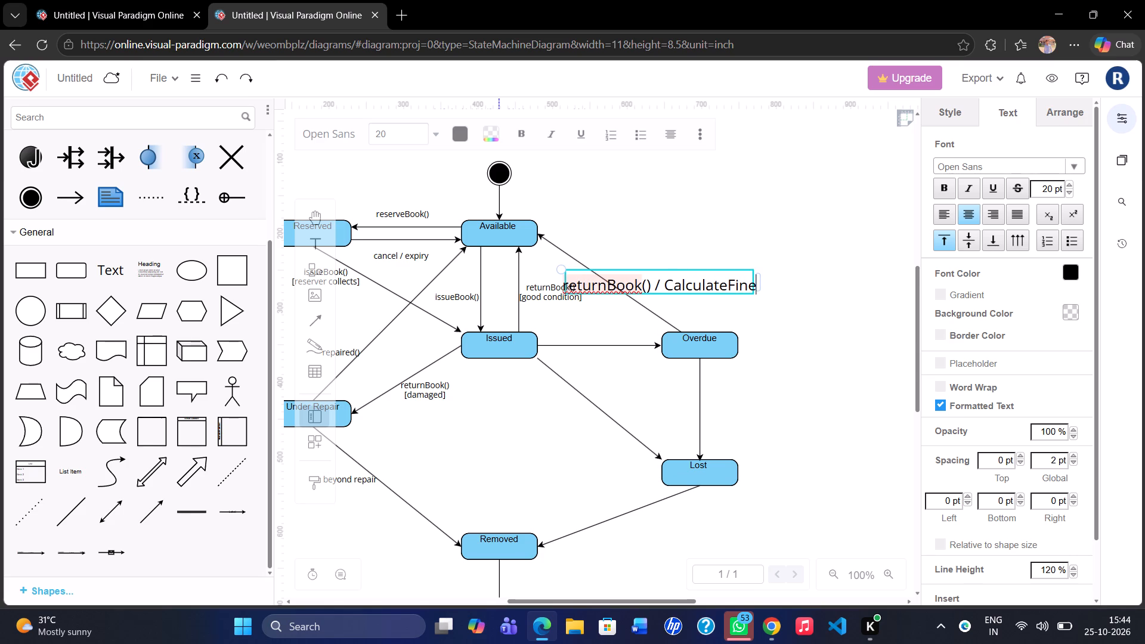
{"action": "type", "text": "()"}
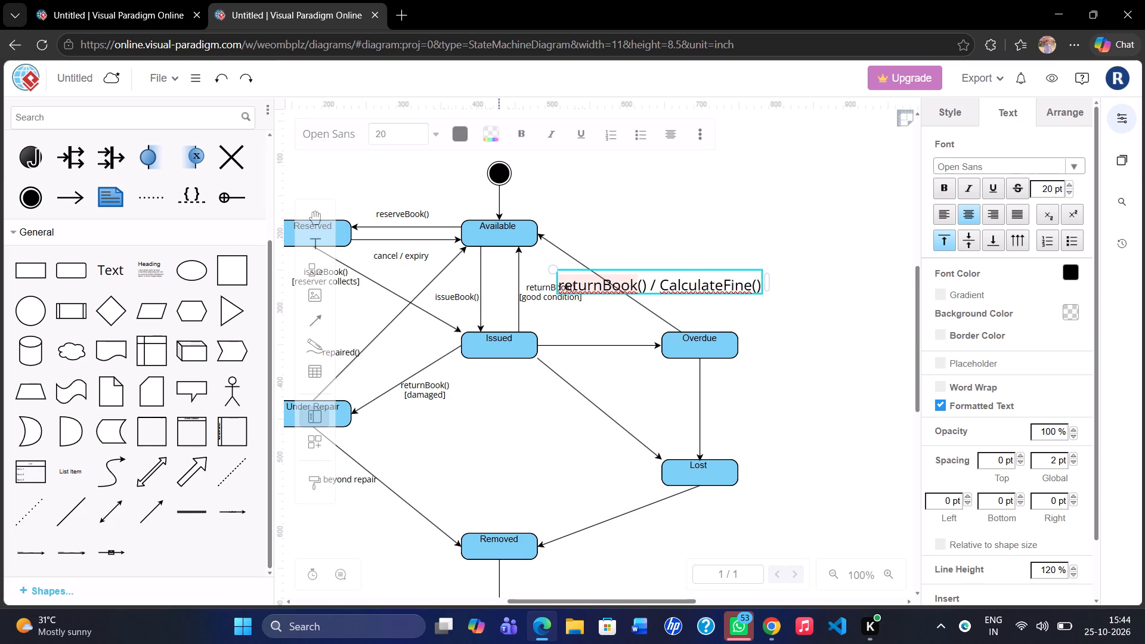
{"action": "key", "text": "Left"}
{"action": "key", "text": "Left"}
{"action": "key", "text": "Left"}
{"action": "key", "text": "Left"}
{"action": "key", "text": "Left"}
{"action": "key", "text": "Left"}
{"action": "key", "text": "Left"}
{"action": "key", "text": "Left"}
{"action": "key", "text": "Left"}
{"action": "key", "text": "Left"}
{"action": "key", "text": "Left"}
{"action": "key", "text": "Left"}
{"action": "key", "text": "Left"}
{"action": "key", "text": "Left"}
{"action": "key", "text": "Left"}
{"action": "key", "text": "Right"}
{"action": "key", "text": "BackSpace"}
{"action": "key", "text": "c"}
Set the font size of the returnBook() / calculateFine() label to 11 pt.
{"action": "key", "text": "ctrl+a"}
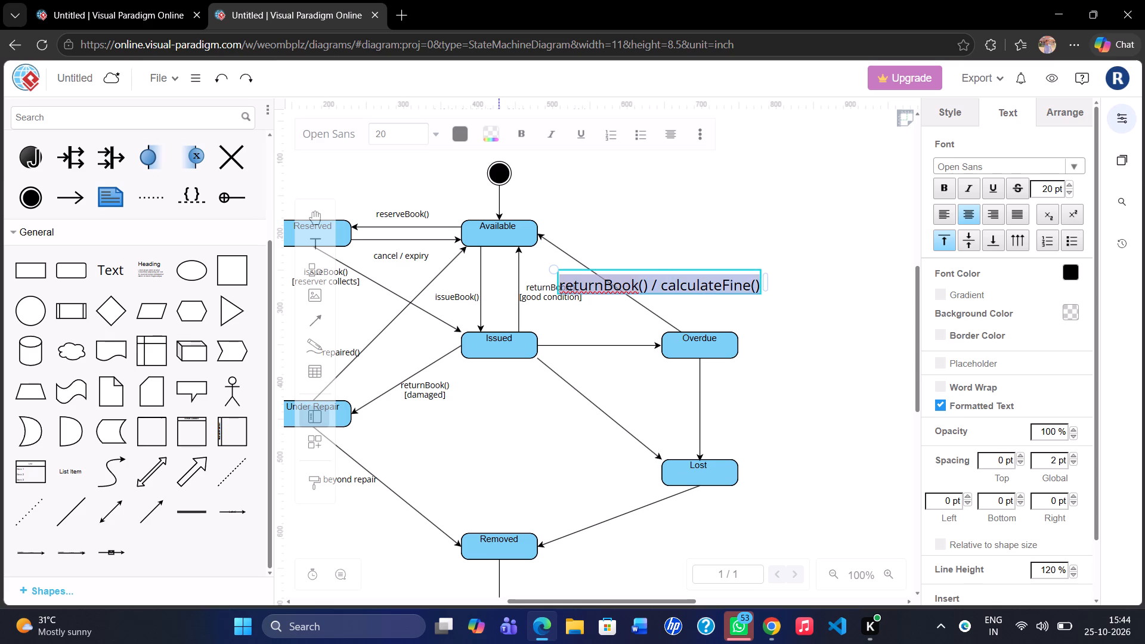
{"action": "left_click", "coordinate": [403, 132]}
{"action": "key", "text": "bracketright"}
{"action": "key", "text": "BackSpace"}
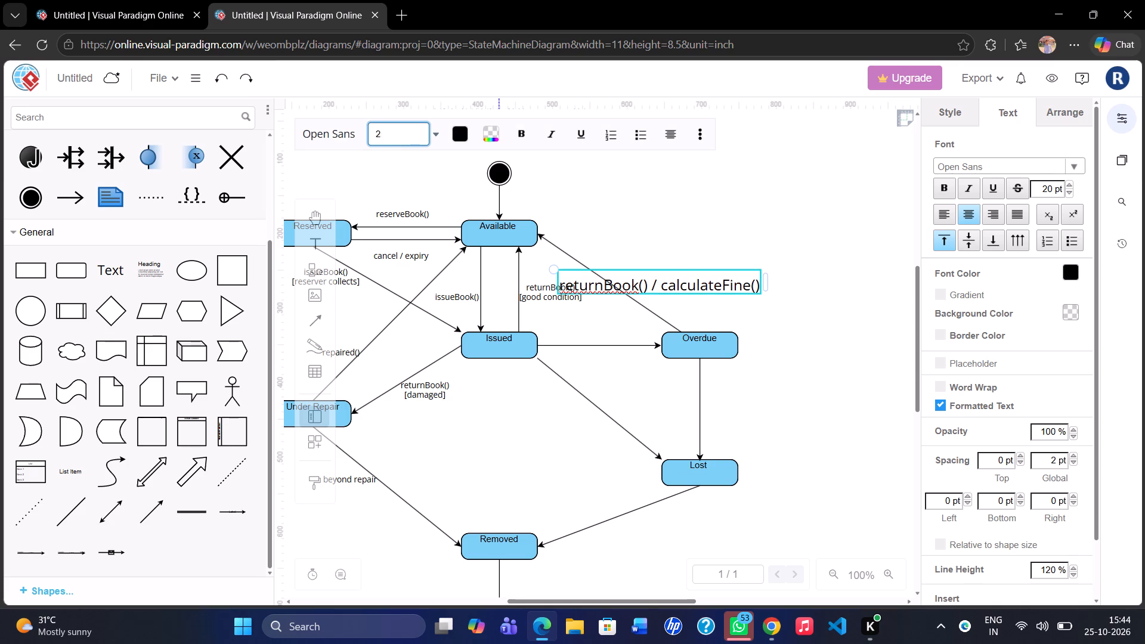
{"action": "key", "text": "BackSpace"}
{"action": "key", "text": "1"}
{"action": "key", "text": "Return"}
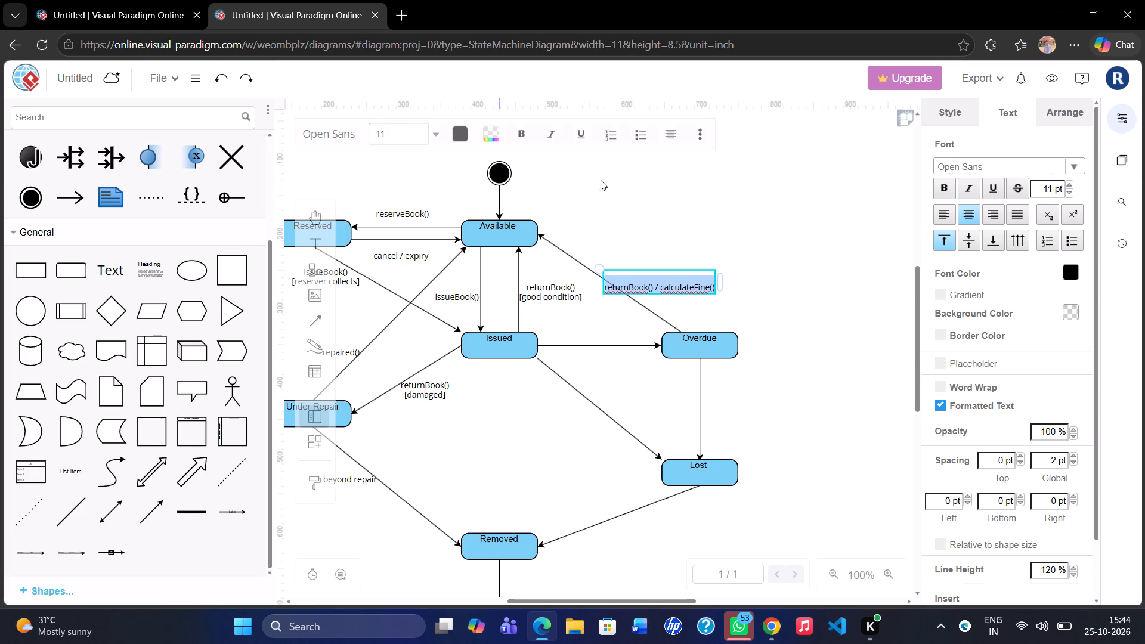
Move the returnBook() / calculateFine() label slightly right, above Overdue and beside its arrow to Available.
{"action": "left_click_drag", "start_coordinate": [680, 267], "coordinate": [699, 270]}
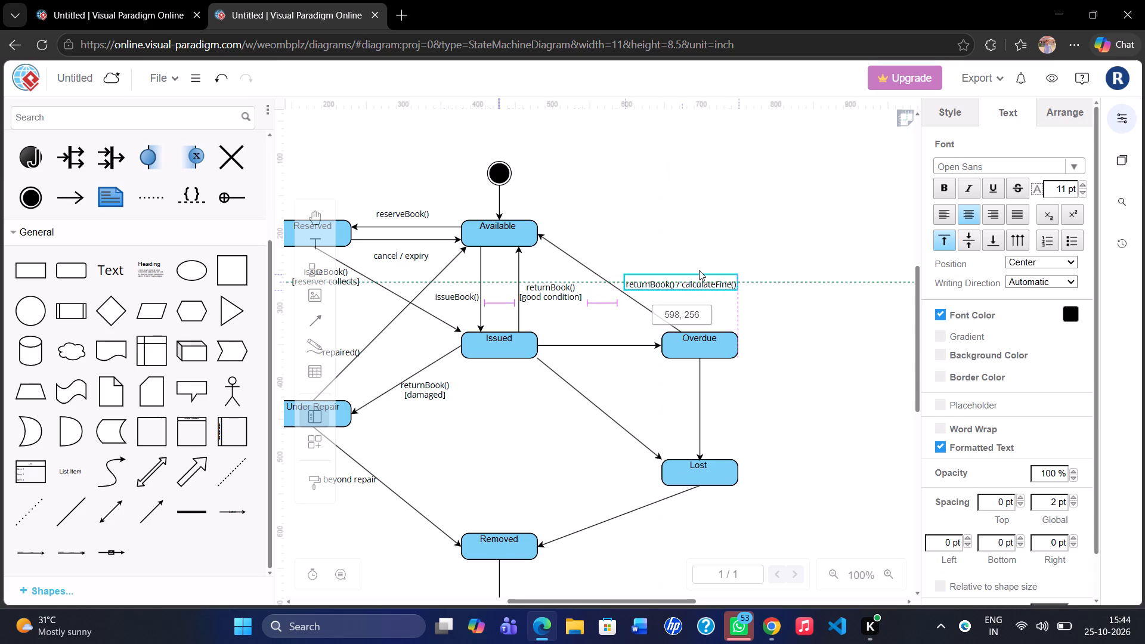
{"action": "left_click_drag", "start_coordinate": [699, 270], "coordinate": [706, 270]}
{"action": "left_click", "coordinate": [857, 358]}
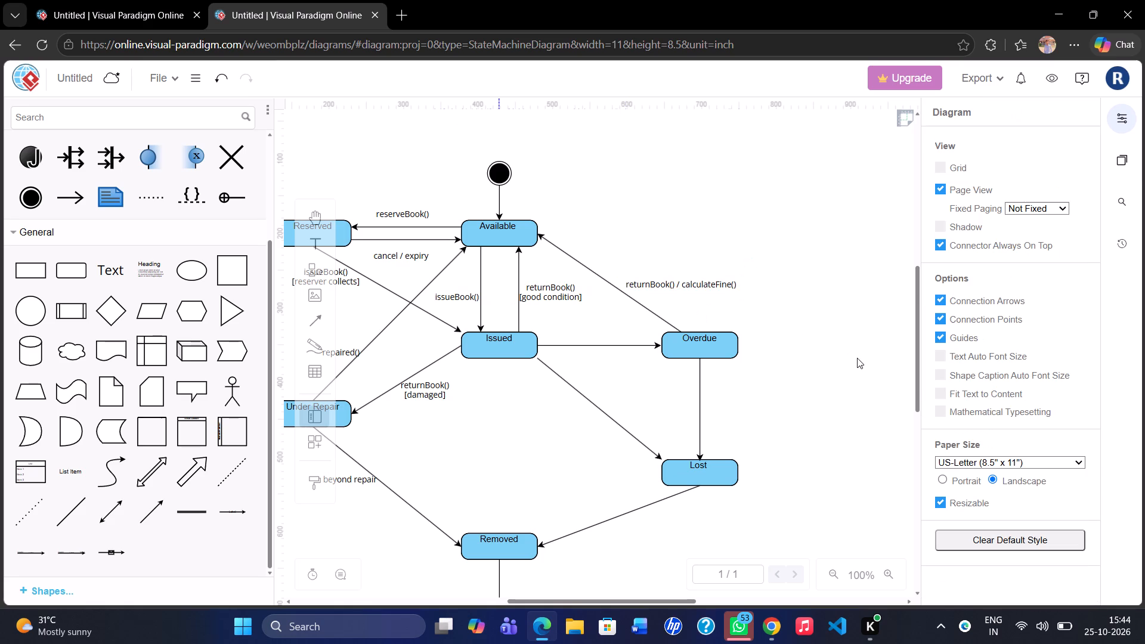
Add a text label reading due date passed at the arrow from Issued to Overdue.
{"action": "double_click", "coordinate": [581, 326]}
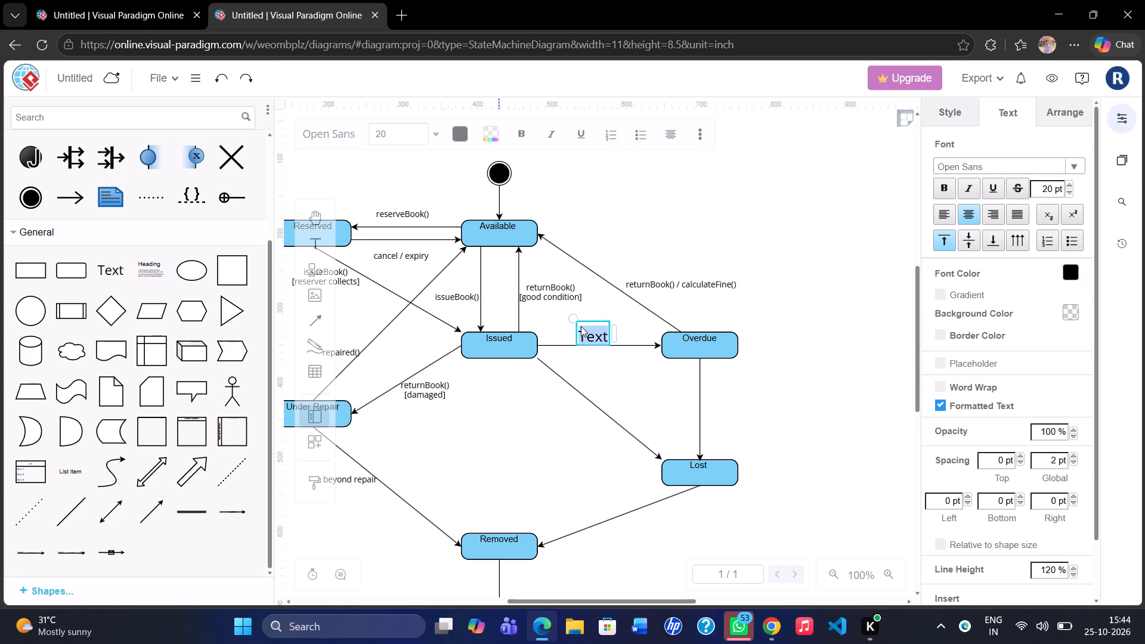
{"action": "key", "text": "BackSpace"}
{"action": "type", "text": "due"}
{"action": "key", "text": "space"}
{"action": "type", "text": "daye"}
{"action": "key", "text": "space"}
{"action": "key", "text": "BackSpace"}
{"action": "key", "text": "BackSpace"}
{"action": "key", "text": "BackSpace"}
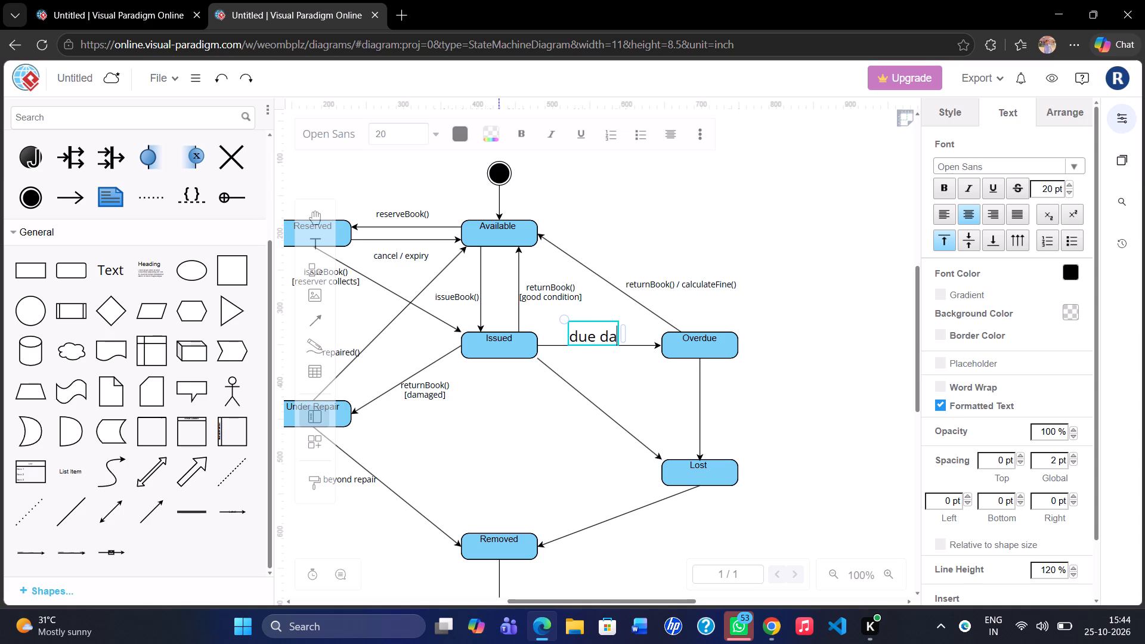
{"action": "type", "text": "te passed"}
Set the font size of the due date passed label to 11 pt.
{"action": "key", "text": "ctrl+a"}
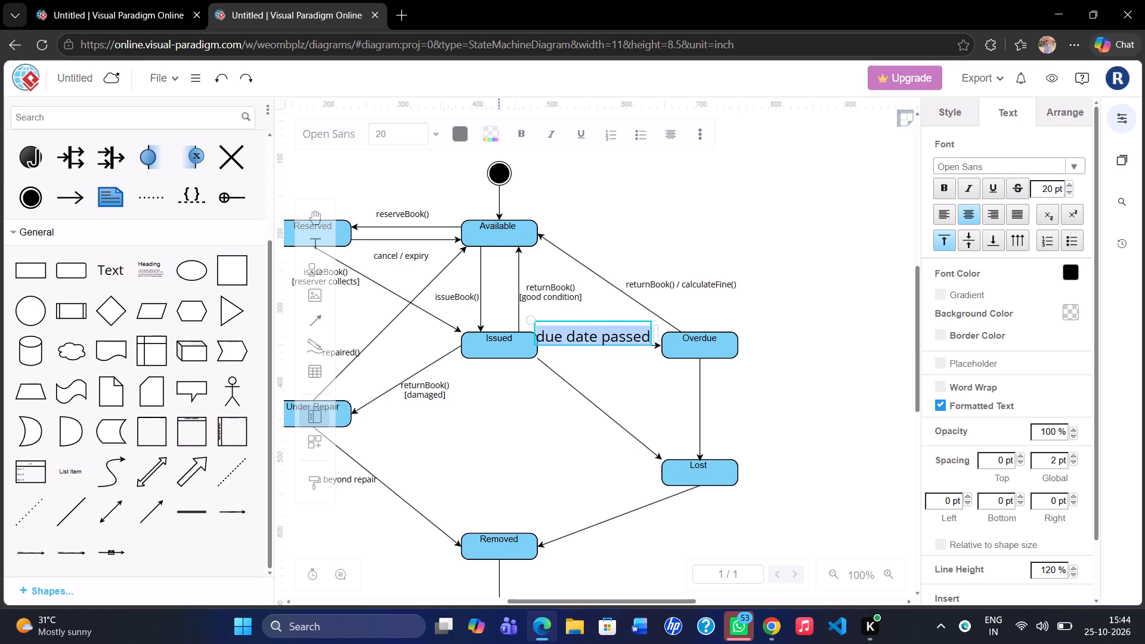
{"action": "left_click", "coordinate": [404, 142]}
{"action": "key", "text": "BackSpace"}
{"action": "key", "text": "BackSpace"}
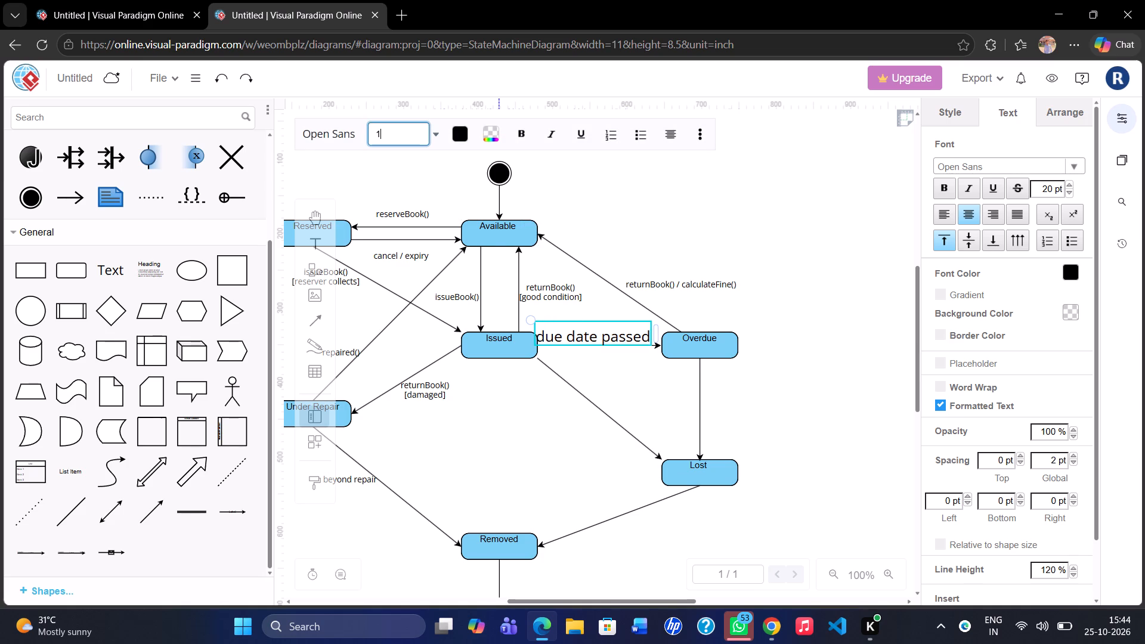
{"action": "key", "text": "1"}
{"action": "key", "text": "Return"}
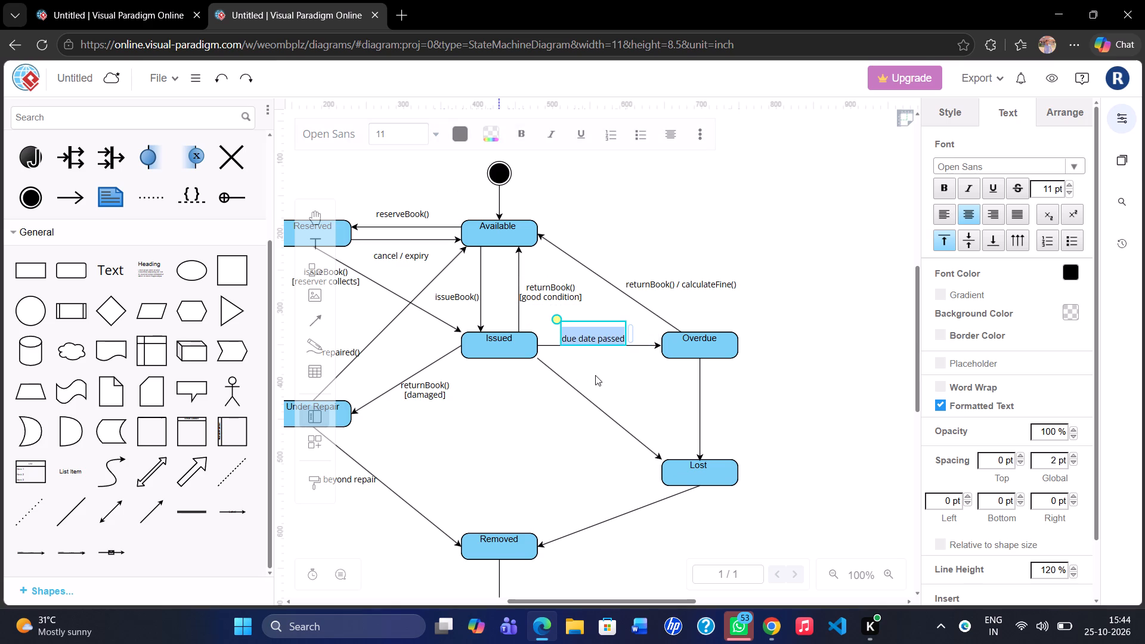
{"action": "left_click", "coordinate": [600, 380]}
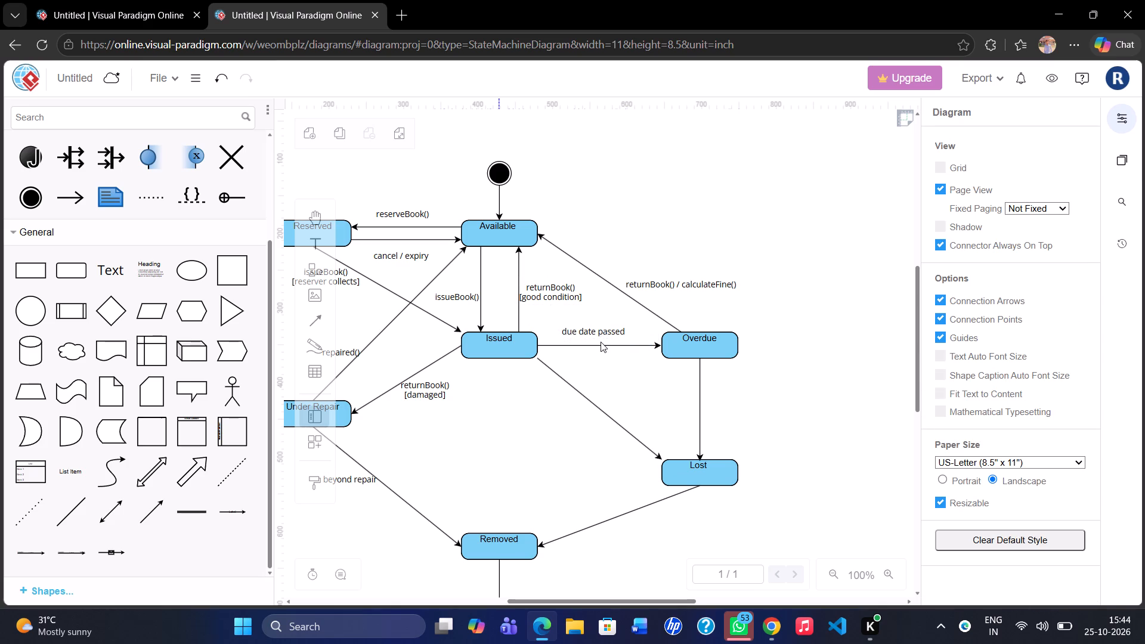
Move the due date passed label slightly down, closer to the arrow from Issued to Overdue.
{"action": "left_click_drag", "start_coordinate": [596, 324], "coordinate": [596, 330]}
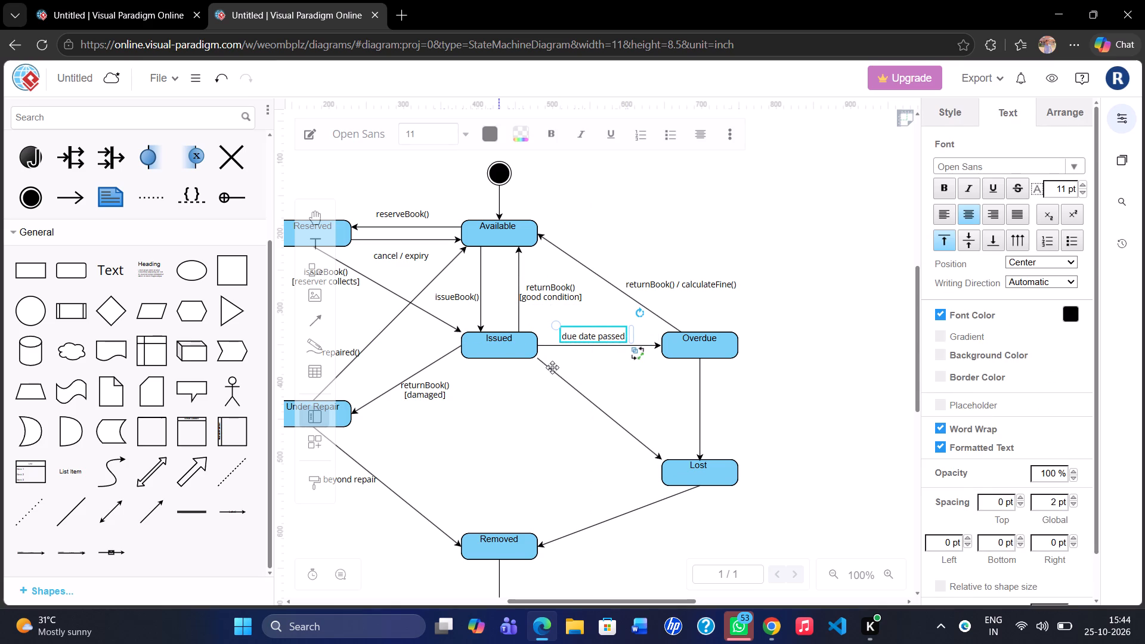
Reattach the start of the Issued-to-Lost arrow slightly higher on Issued's right edge, just above its lower corner.
{"action": "left_click", "coordinate": [553, 367]}
{"action": "left_click", "coordinate": [538, 358]}
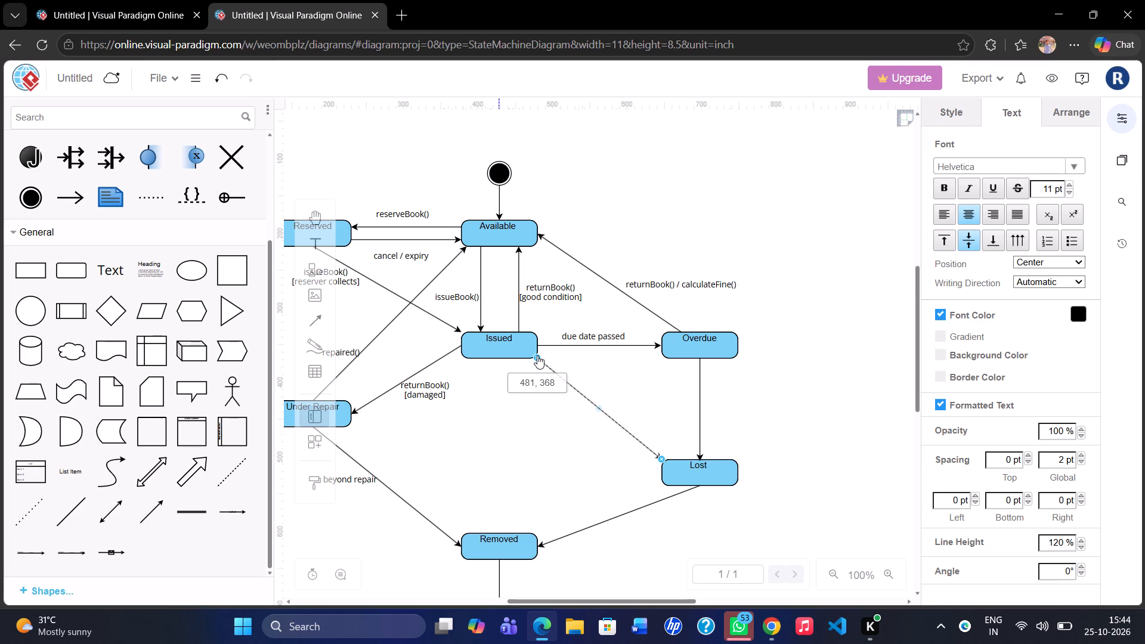
{"action": "left_click", "coordinate": [625, 392]}
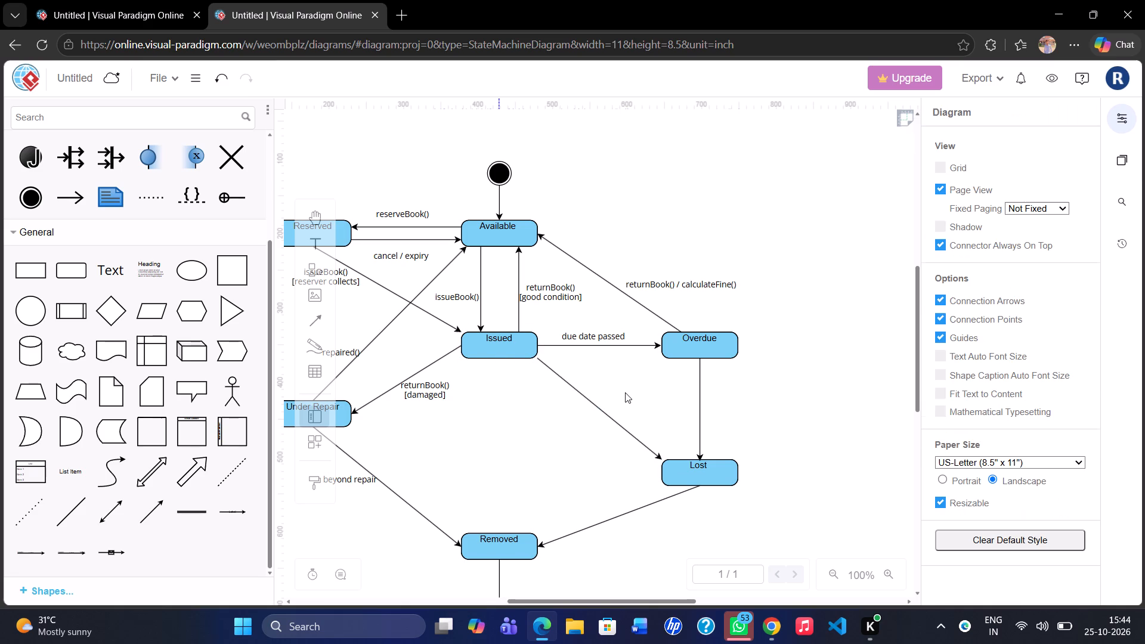
{"action": "left_click", "coordinate": [589, 400]}
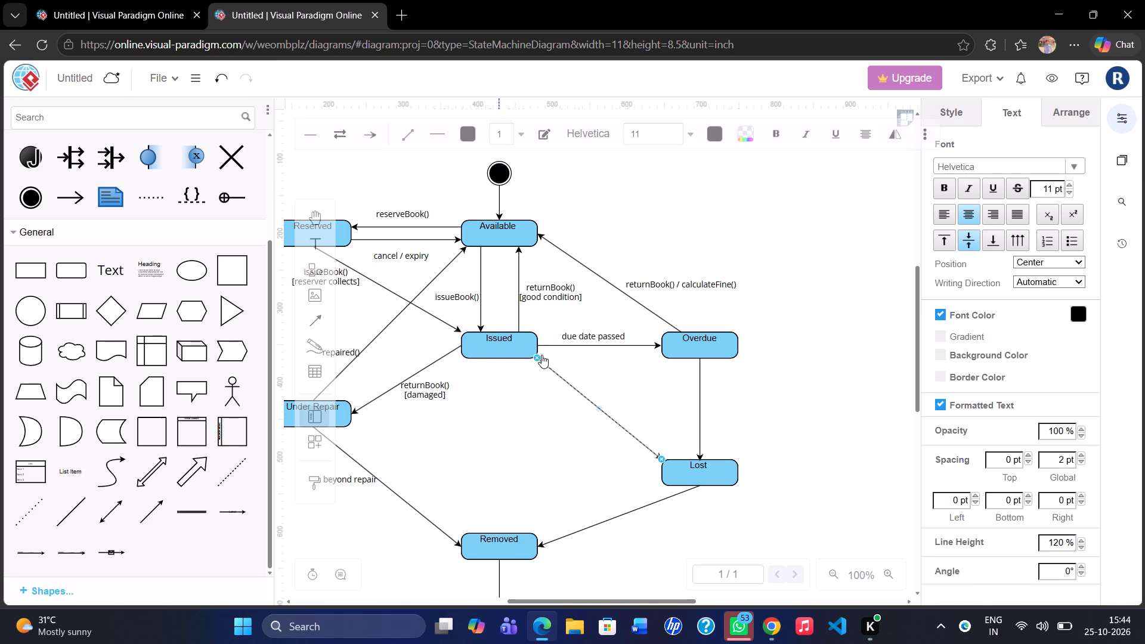
{"action": "left_click_drag", "start_coordinate": [537, 356], "coordinate": [561, 378]}
{"action": "left_click_drag", "start_coordinate": [561, 378], "coordinate": [534, 353]}
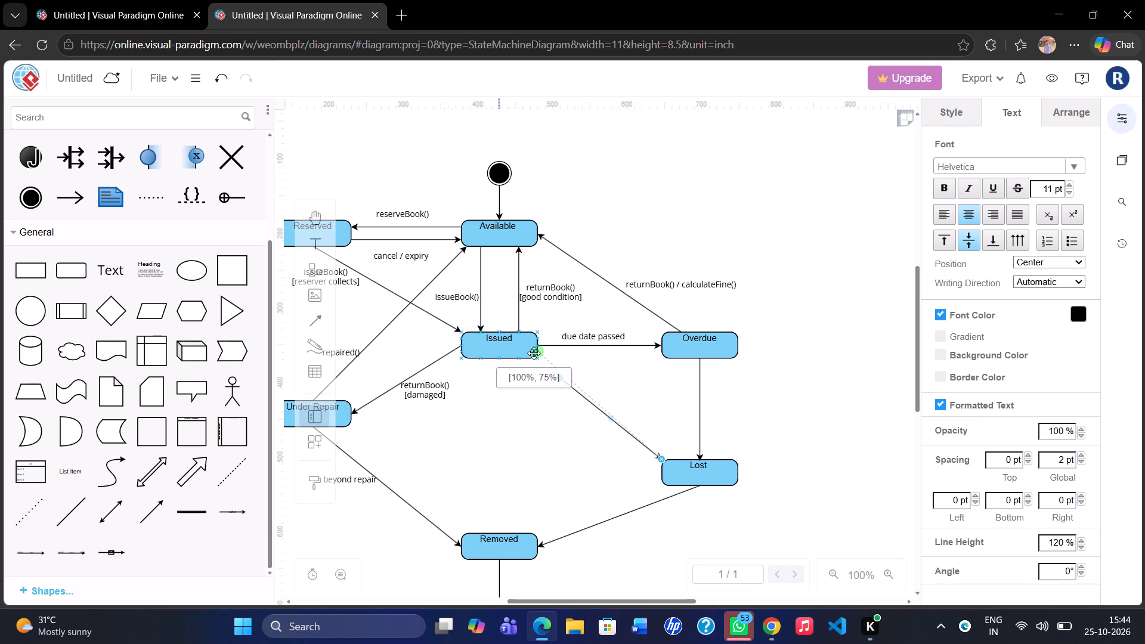
{"action": "left_click_drag", "start_coordinate": [534, 353], "coordinate": [534, 355]}
{"action": "left_click", "coordinate": [546, 405]}
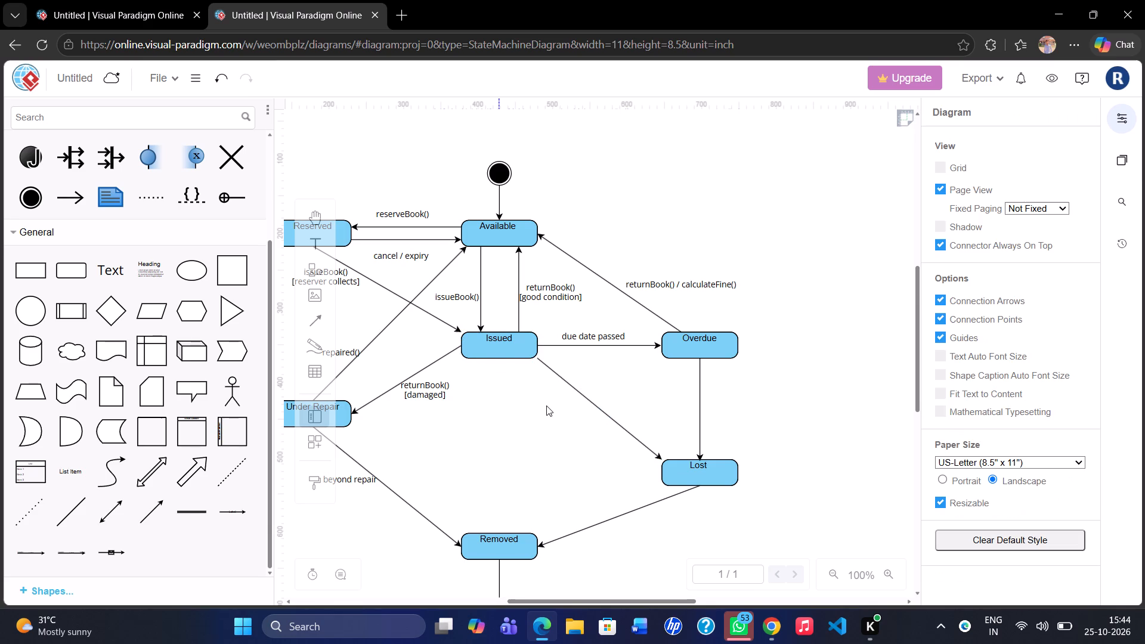
{"action": "left_click", "coordinate": [552, 374]}
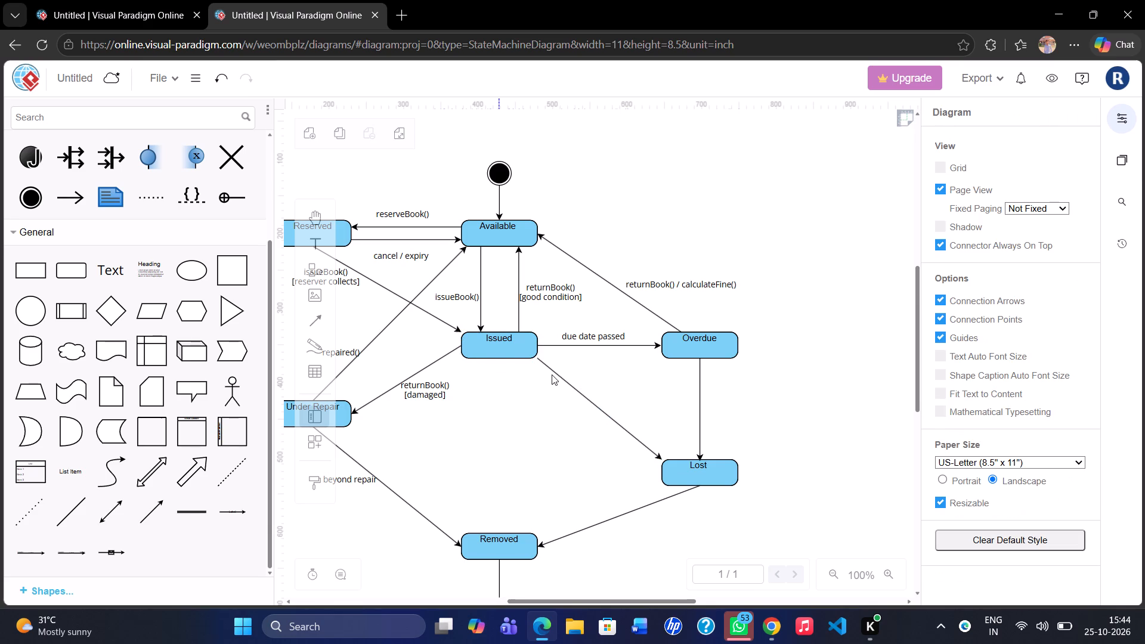
{"action": "left_click", "coordinate": [555, 371]}
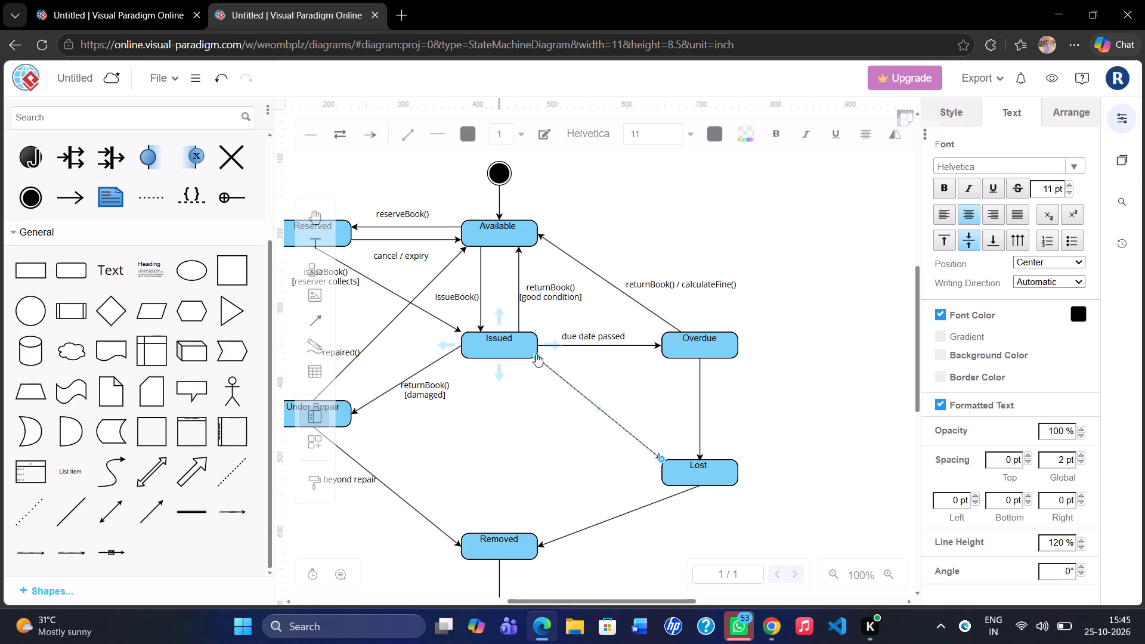
{"action": "left_click_drag", "start_coordinate": [537, 355], "coordinate": [543, 354]}
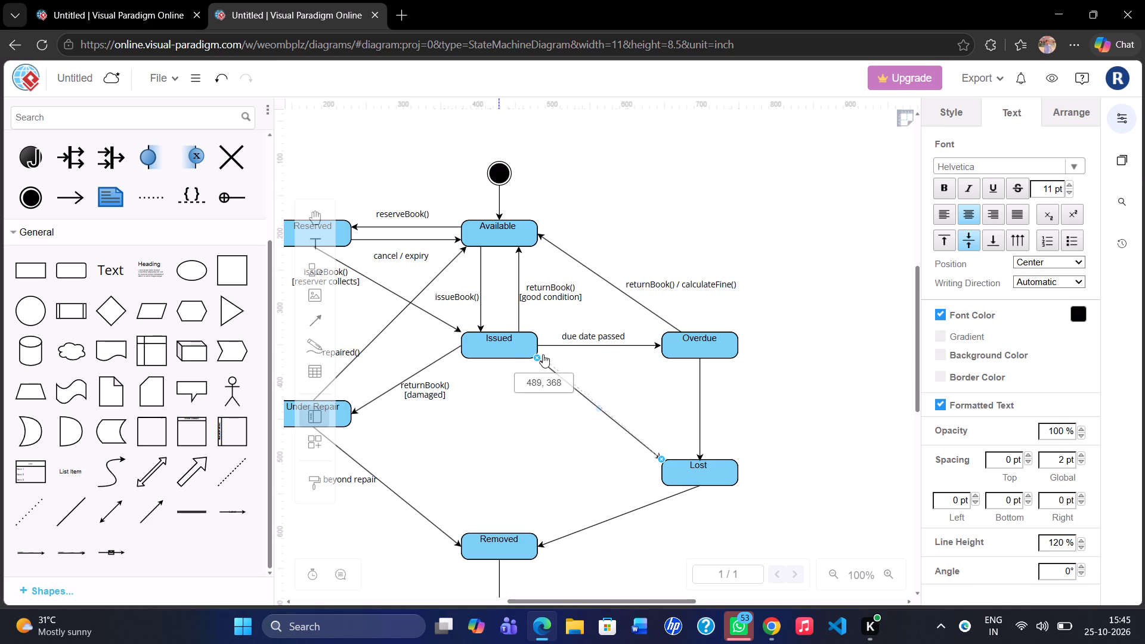
{"action": "left_click_drag", "start_coordinate": [543, 354], "coordinate": [534, 348]}
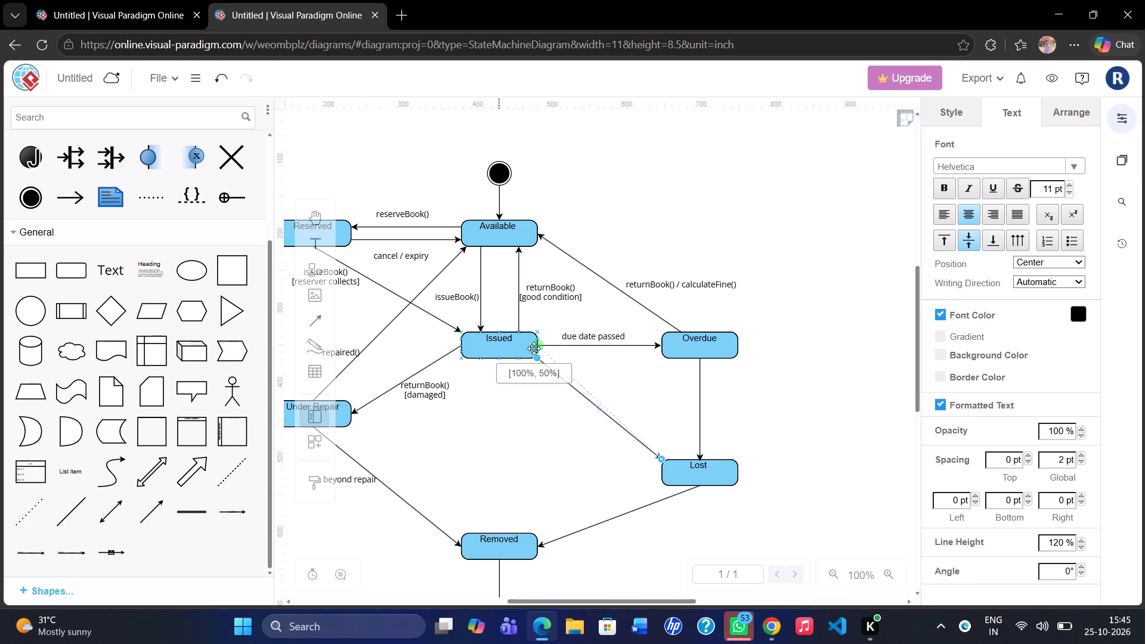
{"action": "left_click_drag", "start_coordinate": [534, 348], "coordinate": [534, 349]}
{"action": "left_click", "coordinate": [530, 396]}
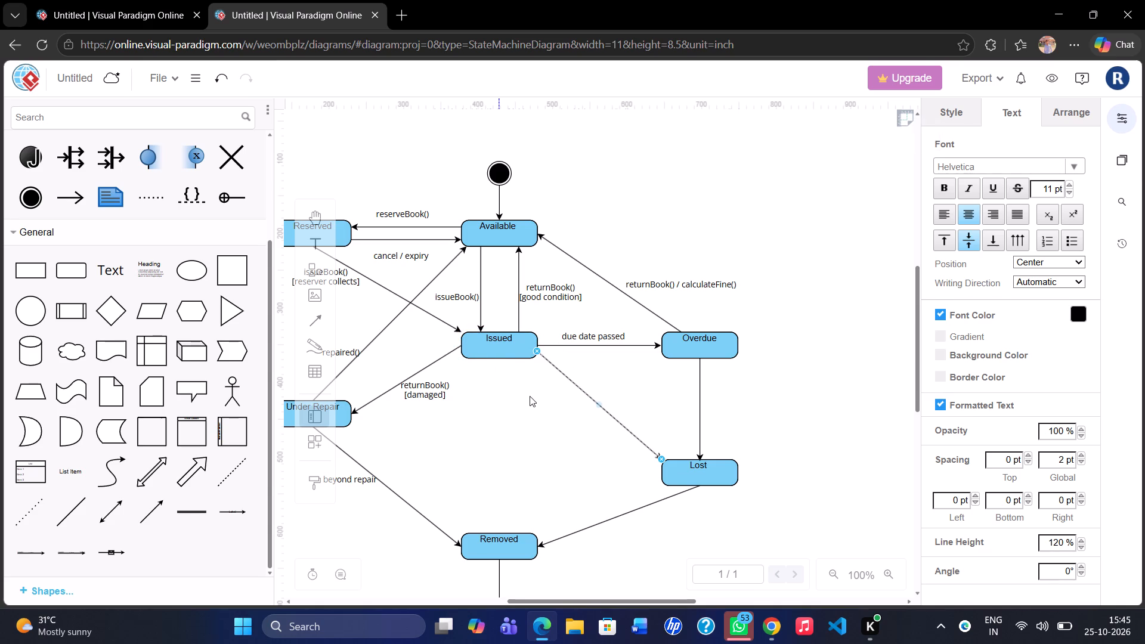
Reattach the head of the Issued-to-Lost arrow slightly lower on Lost's left edge, at about 25% of its height.
{"action": "left_click", "coordinate": [661, 457]}
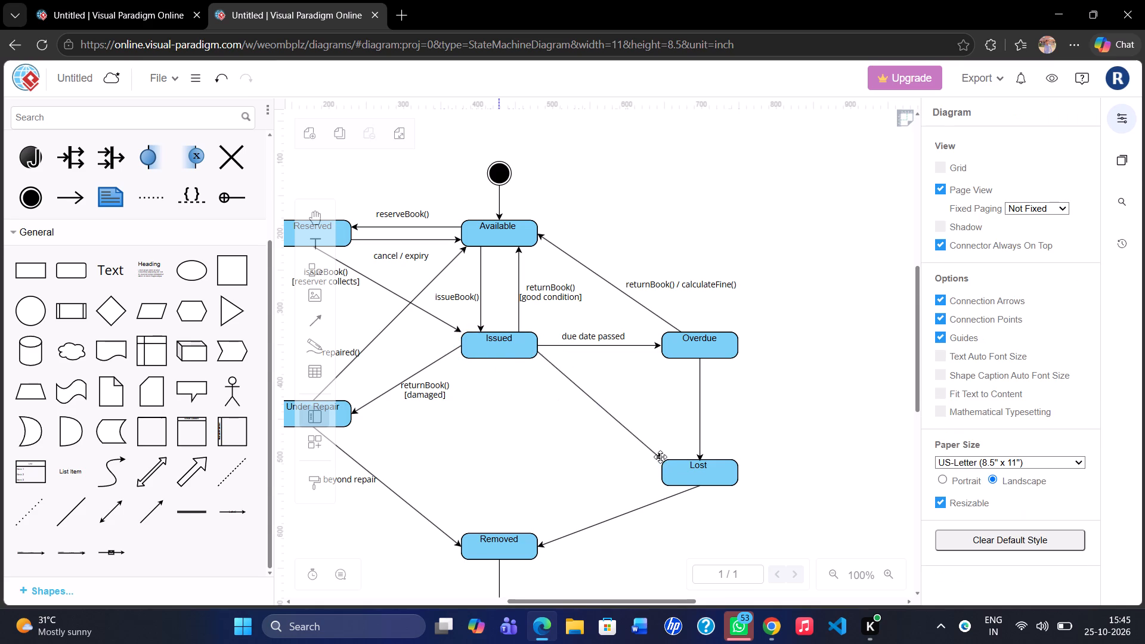
{"action": "left_click", "coordinate": [658, 457]}
{"action": "left_click_drag", "start_coordinate": [662, 459], "coordinate": [622, 441]}
{"action": "left_click_drag", "start_coordinate": [622, 441], "coordinate": [663, 467]}
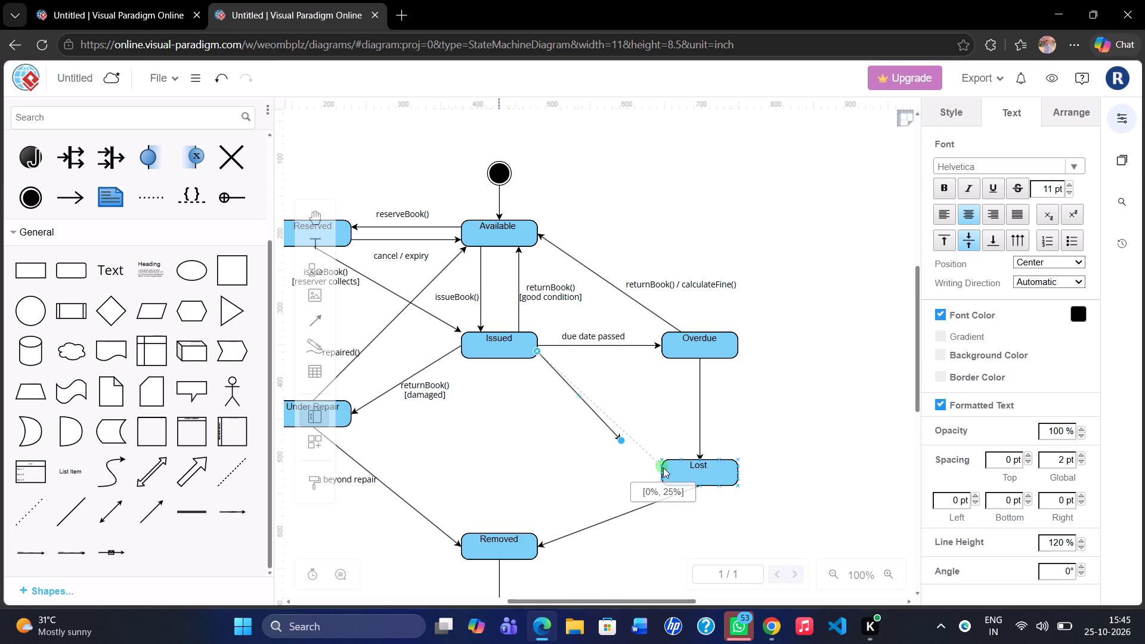
{"action": "left_click_drag", "start_coordinate": [663, 467], "coordinate": [662, 468]}
{"action": "left_click", "coordinate": [637, 483]}
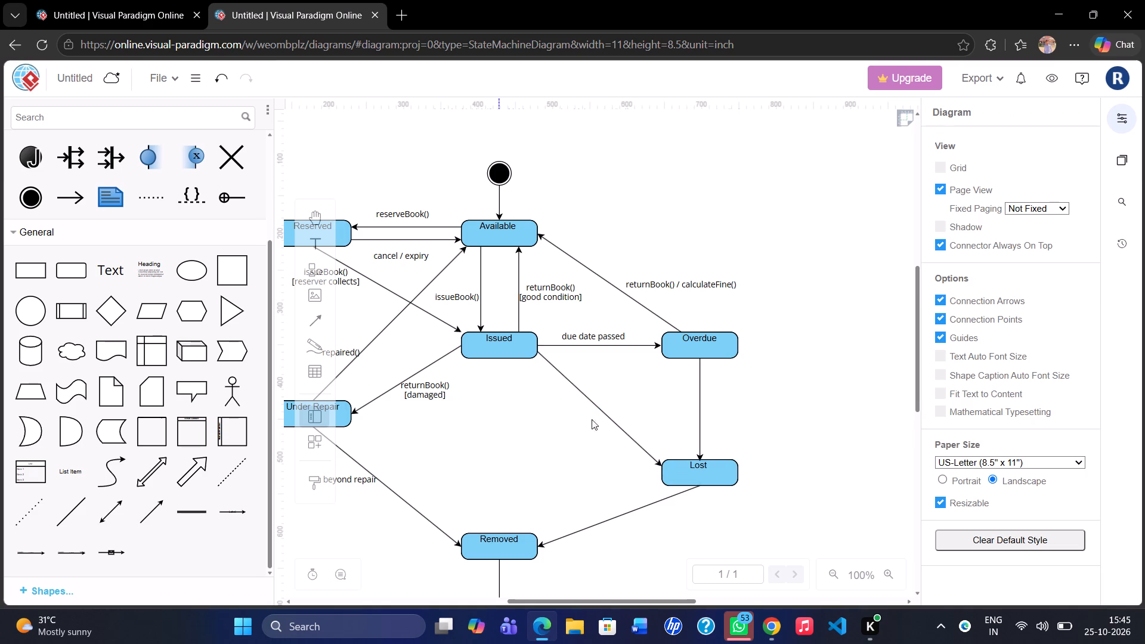
Add a text label reading reportLost() near the arrow from Issued to Lost.
{"action": "double_click", "coordinate": [575, 416]}
{"action": "key", "text": "BackSpace"}
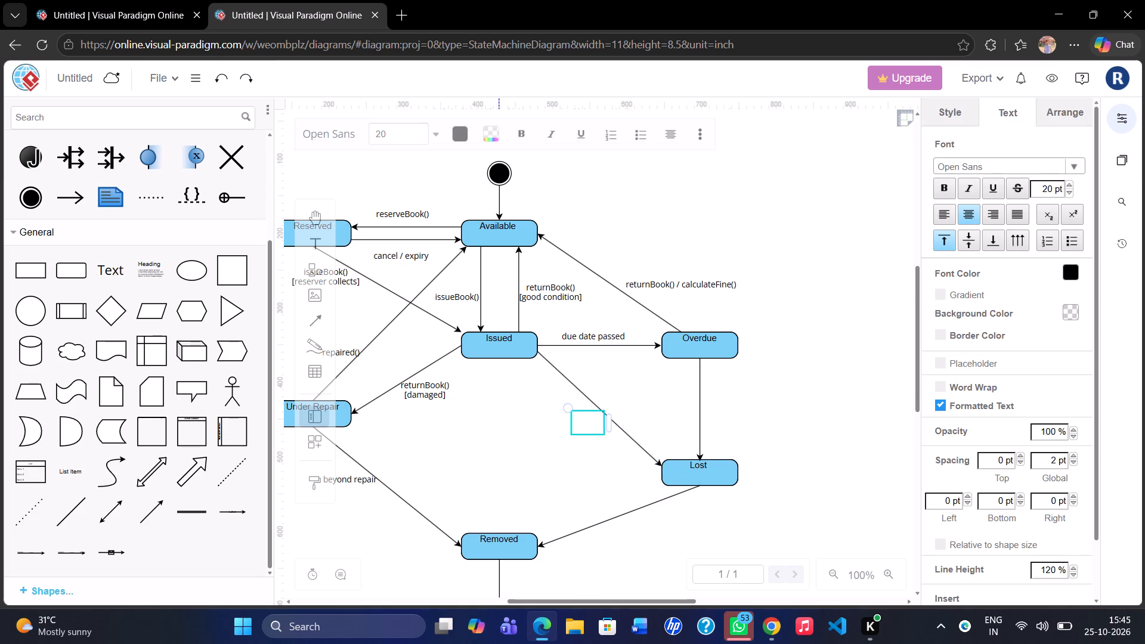
{"action": "type", "text": "reo"}
{"action": "type", "text": "ort"}
{"action": "key", "text": "BackSpace"}
{"action": "key", "text": "BackSpace"}
{"action": "key", "text": "BackSpace"}
{"action": "key", "text": "BackSpace"}
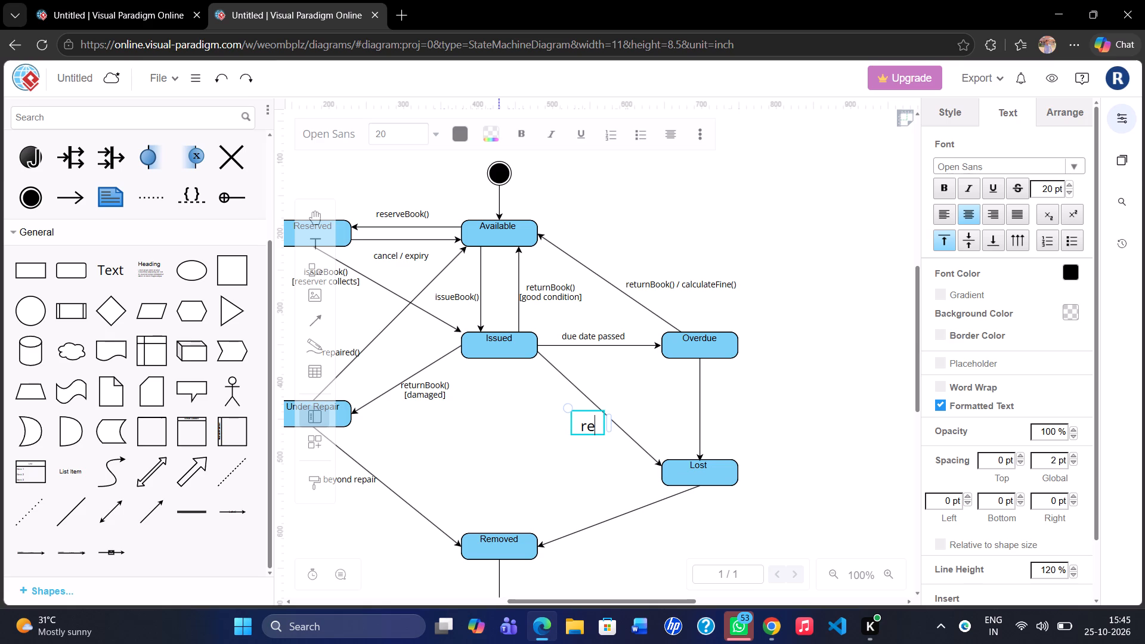
{"action": "type", "text": "port"}
{"action": "type", "text": "Lost"}
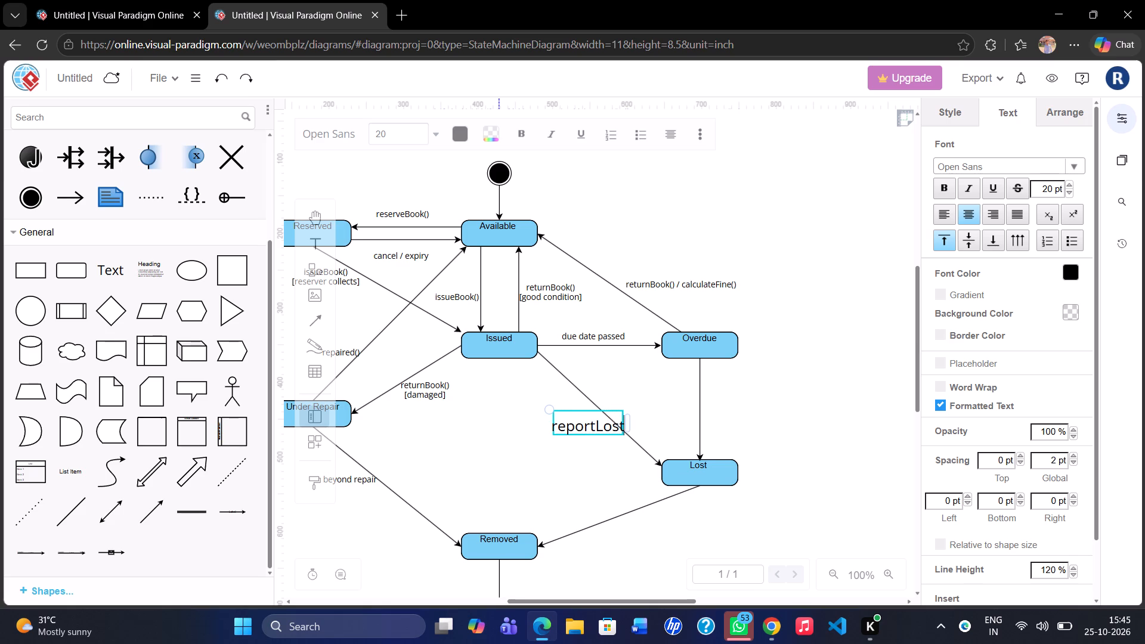
{"action": "type", "text": "()"}
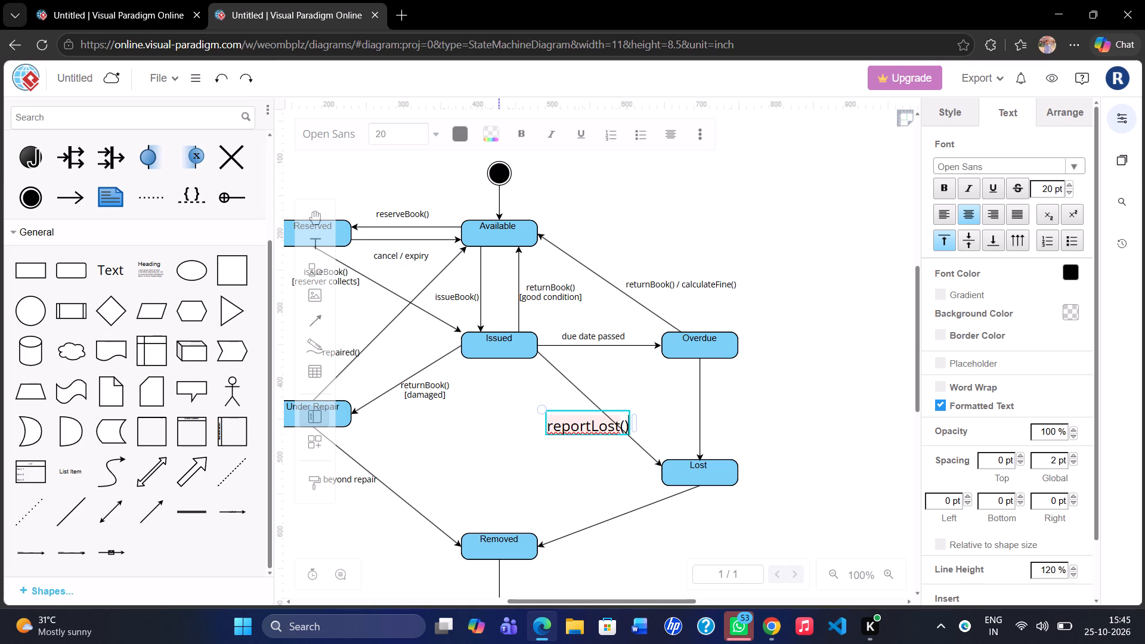
Set the font size of the reportLost() label to 11 pt.
{"action": "key", "text": "ctrl+a"}
{"action": "left_click", "coordinate": [397, 132]}
{"action": "key", "text": "BackSpace"}
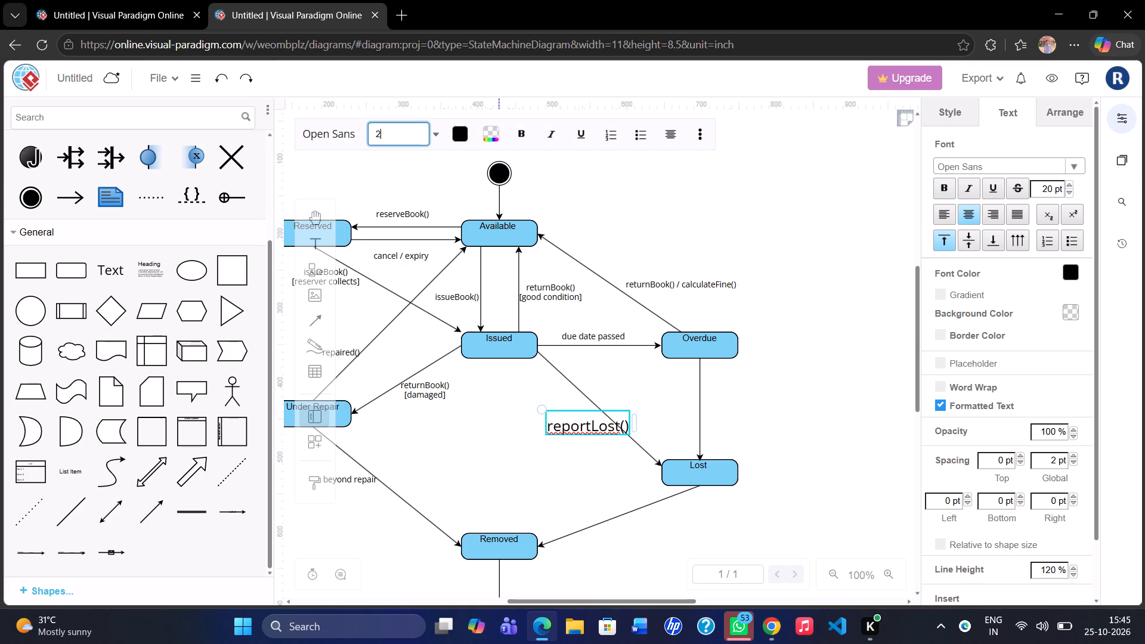
{"action": "key", "text": "BackSpace"}
{"action": "key", "text": "1"}
{"action": "key", "text": "Return"}
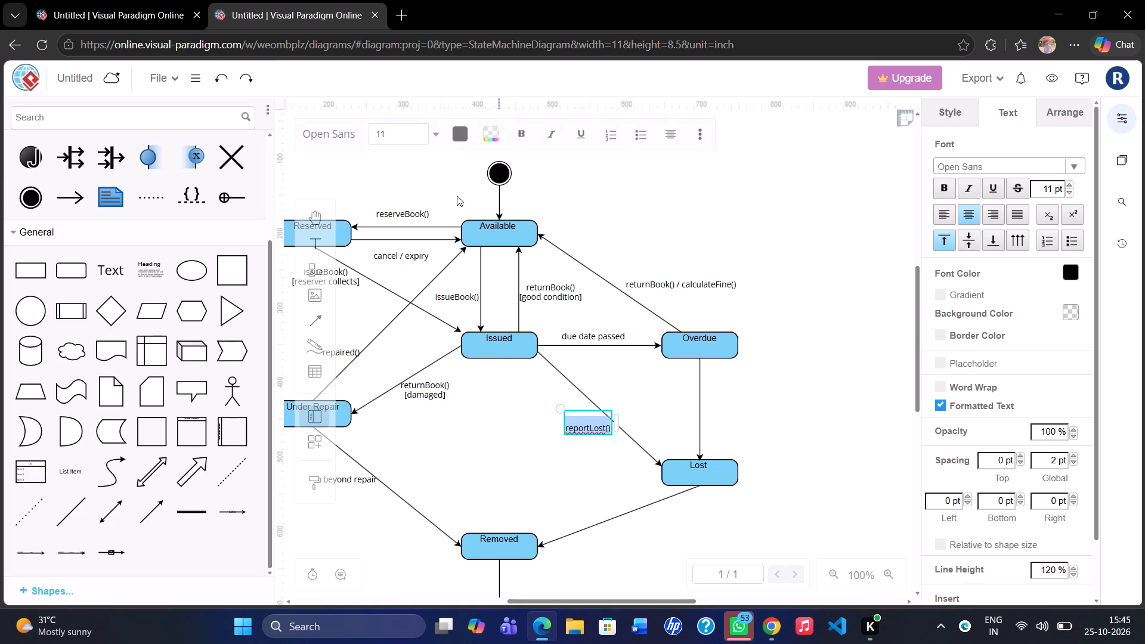
Move the reportLost() label up and to the right side of the arrow from Issued to Lost.
{"action": "left_click_drag", "start_coordinate": [593, 413], "coordinate": [631, 399]}
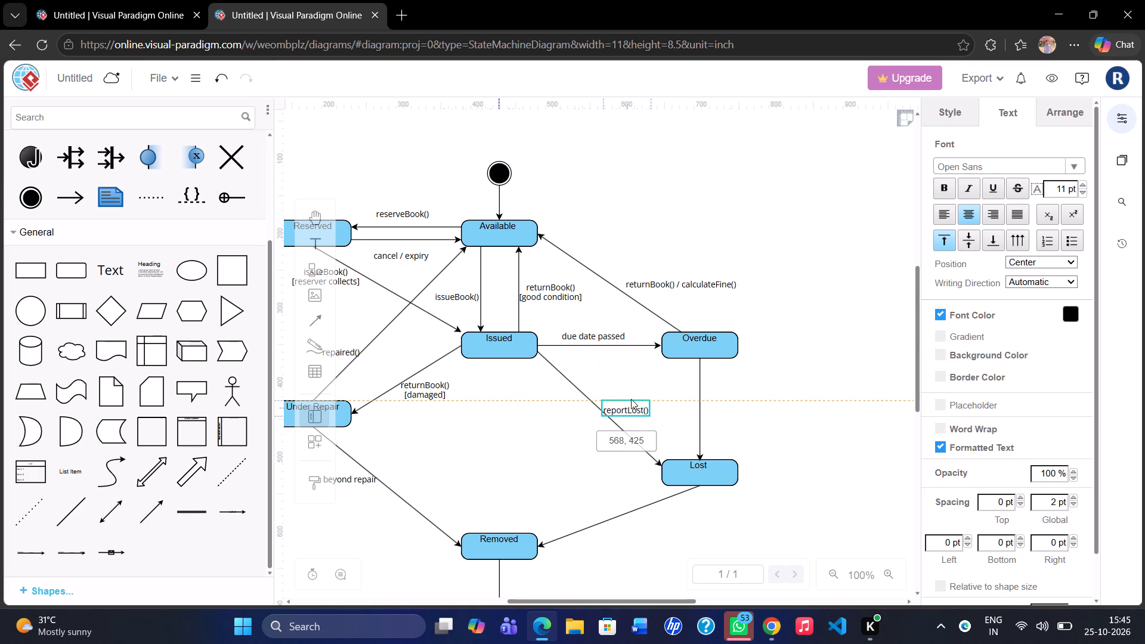
{"action": "left_click_drag", "start_coordinate": [631, 399], "coordinate": [635, 400]}
{"action": "left_click", "coordinate": [762, 398]}
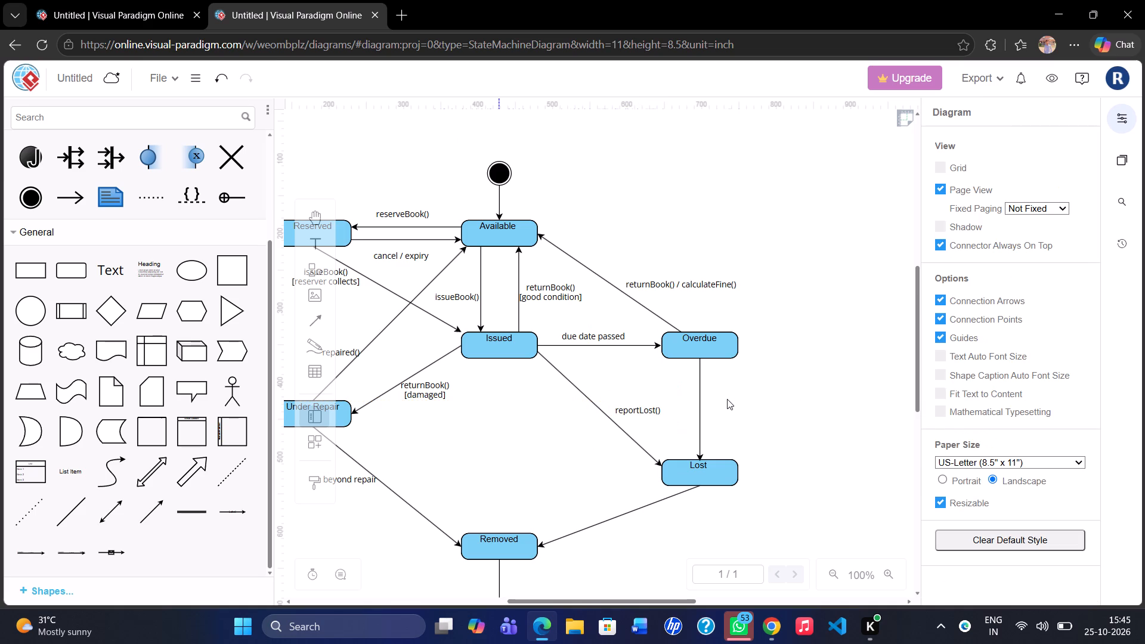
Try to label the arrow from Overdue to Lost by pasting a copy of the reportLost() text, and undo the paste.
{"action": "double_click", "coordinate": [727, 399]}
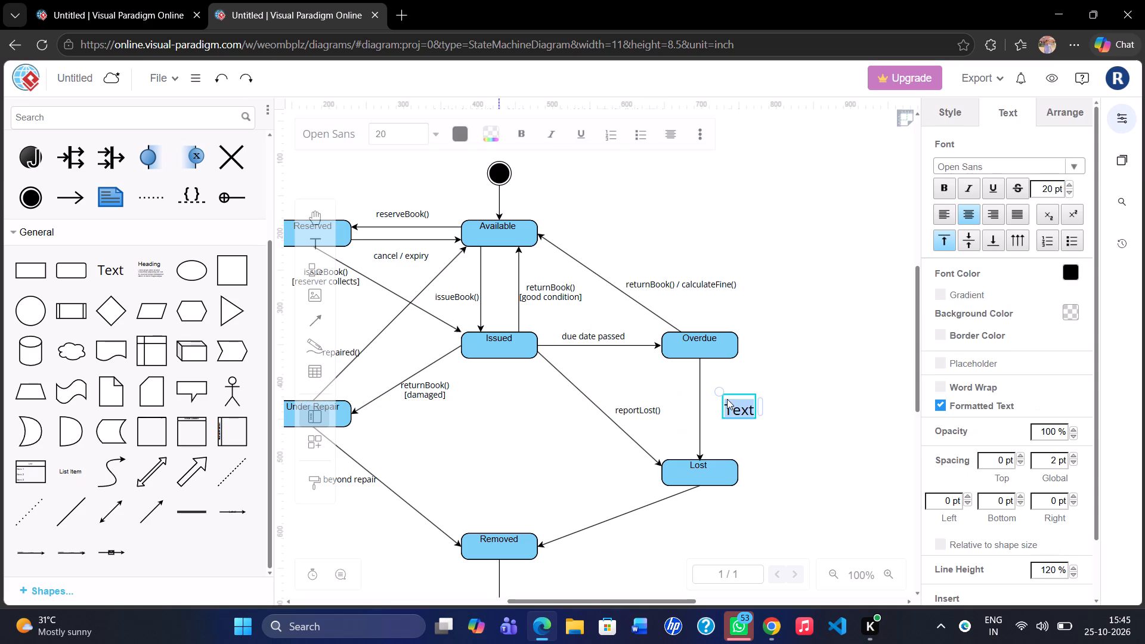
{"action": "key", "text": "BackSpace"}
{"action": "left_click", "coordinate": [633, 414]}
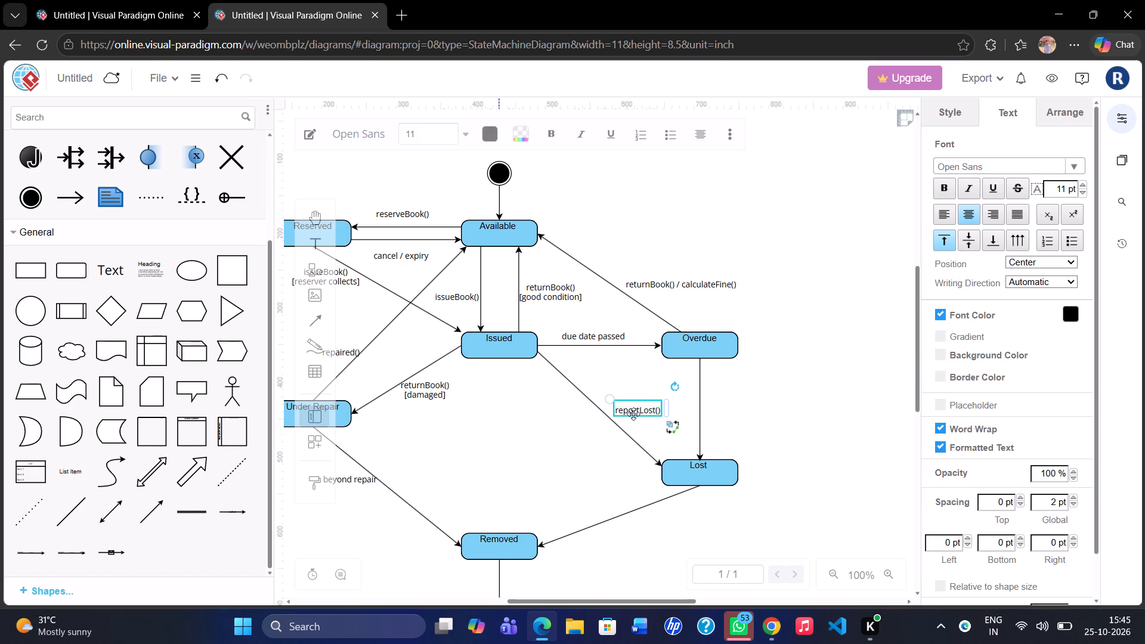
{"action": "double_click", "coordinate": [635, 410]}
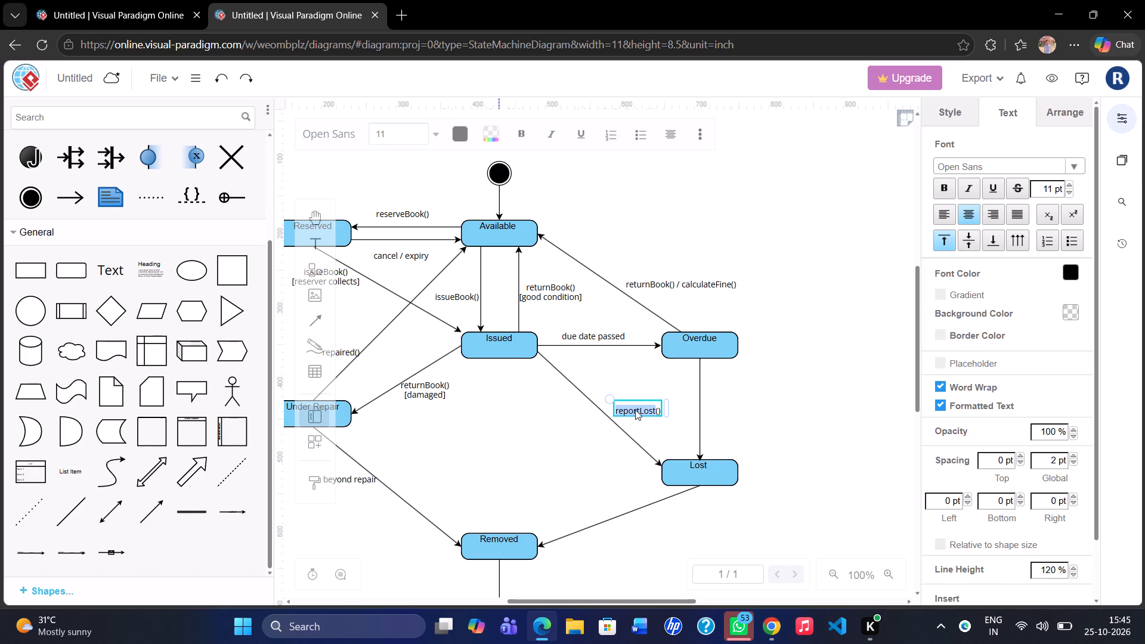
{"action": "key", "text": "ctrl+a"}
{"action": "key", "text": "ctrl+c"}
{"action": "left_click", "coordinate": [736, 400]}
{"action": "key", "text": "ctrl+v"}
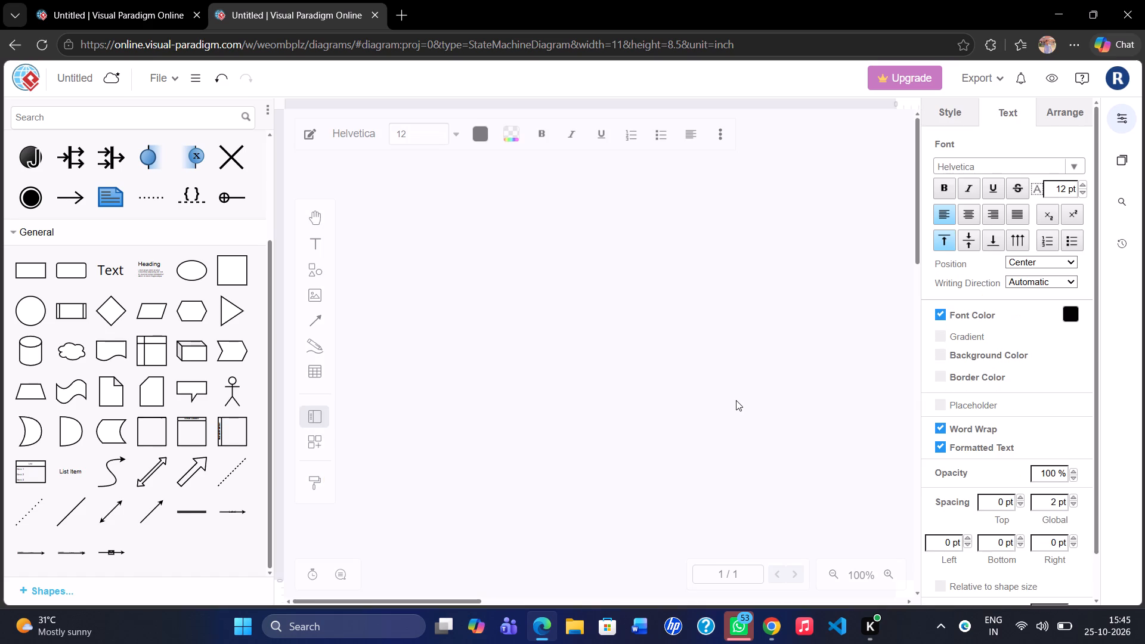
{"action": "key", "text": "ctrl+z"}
Add a text label reading reportLost() beside the arrow from Overdue to Lost.
{"action": "scroll", "coordinate": [736, 400], "scroll_direction": "right", "scroll_amount": 2}
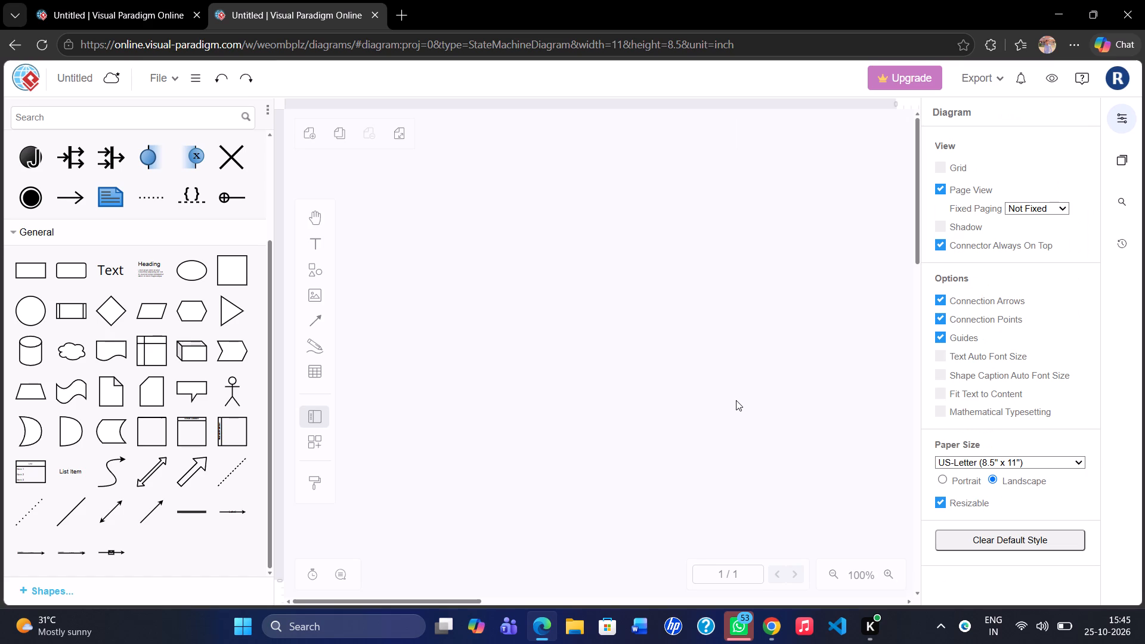
{"action": "scroll", "coordinate": [736, 400], "scroll_direction": "right", "scroll_amount": 3}
{"action": "scroll", "coordinate": [736, 400], "scroll_direction": "left", "scroll_amount": 5}
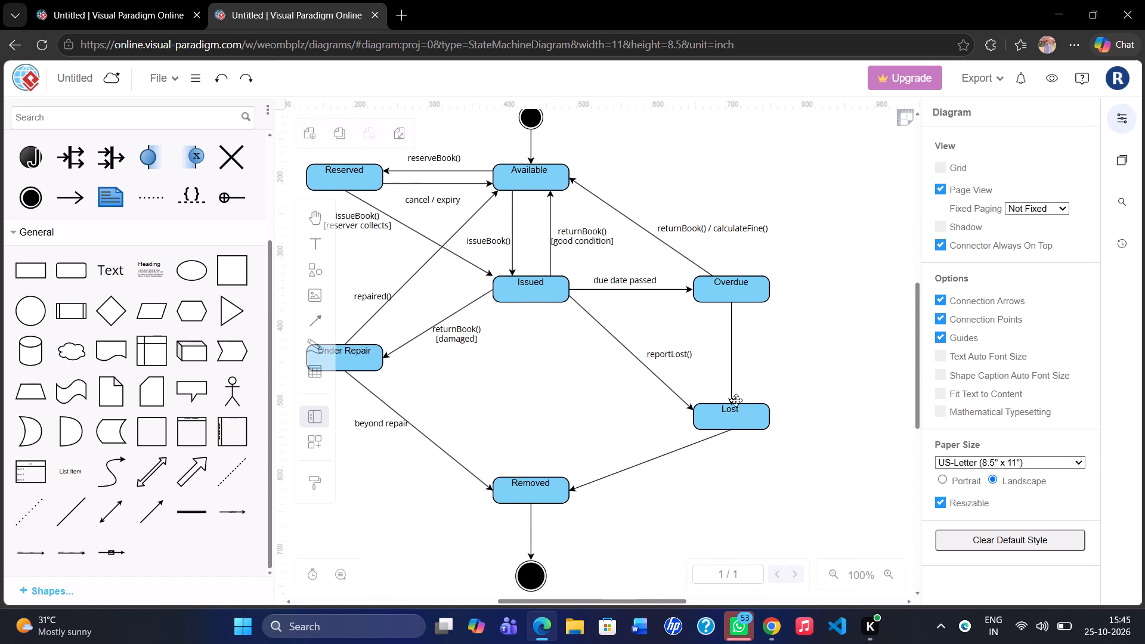
{"action": "double_click", "coordinate": [747, 355]}
{"action": "key", "text": "BackSpace"}
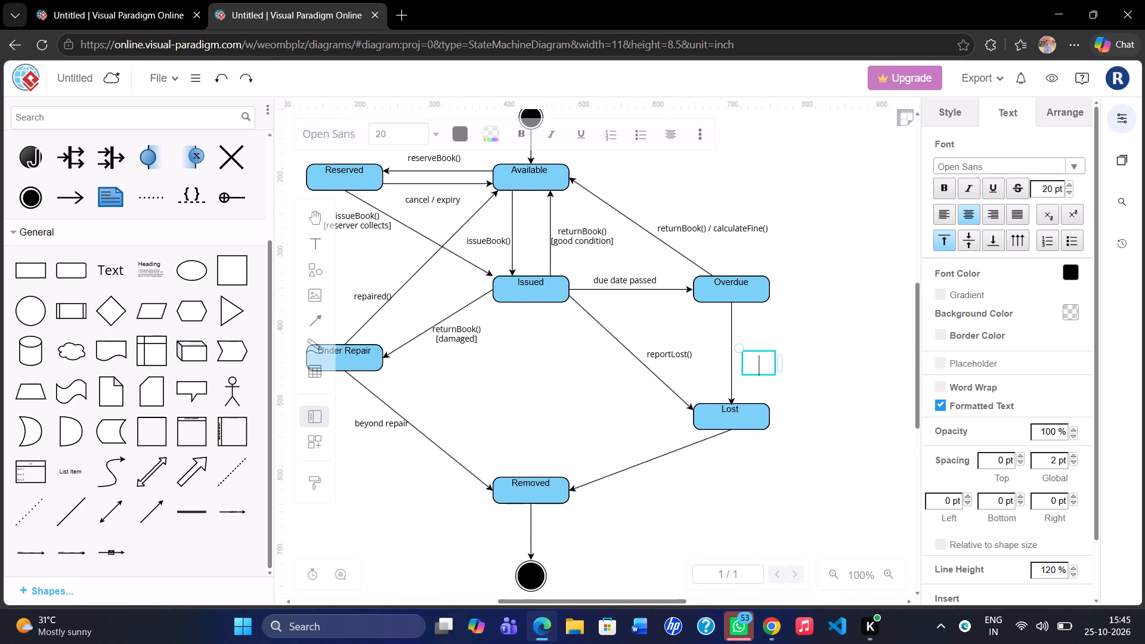
{"action": "type", "text": "report"}
{"action": "type", "text": "Lost"}
{"action": "type", "text": "()"}
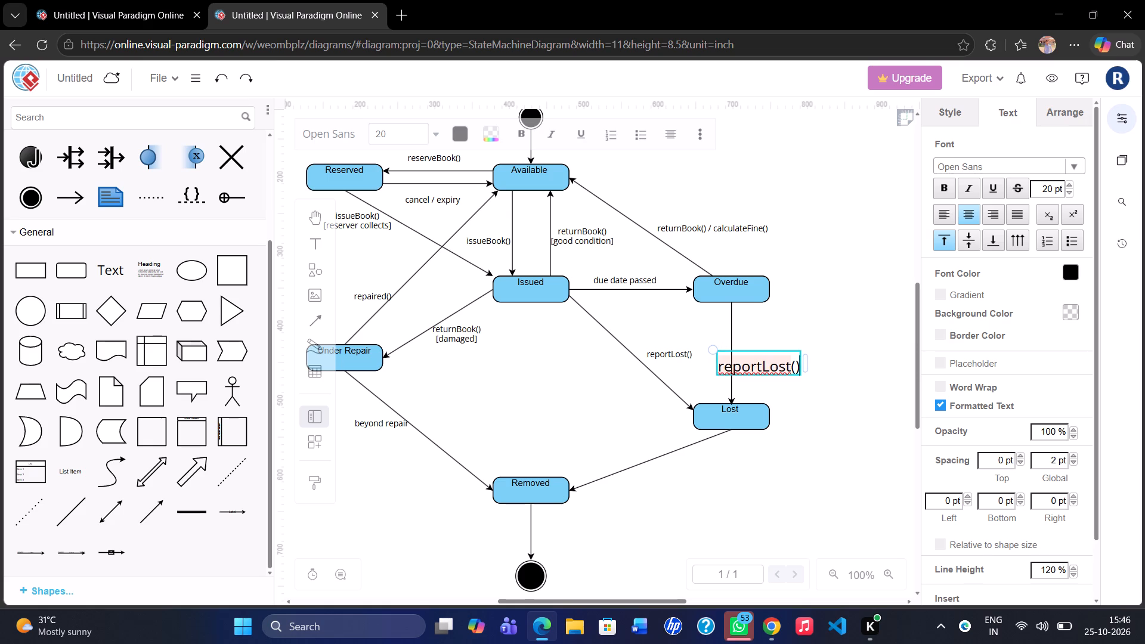
Set the font size of the new reportLost() label on the Overdue-to-Lost arrow to 11 pt.
{"action": "key", "text": "ctrl+a"}
{"action": "left_click", "coordinate": [403, 135]}
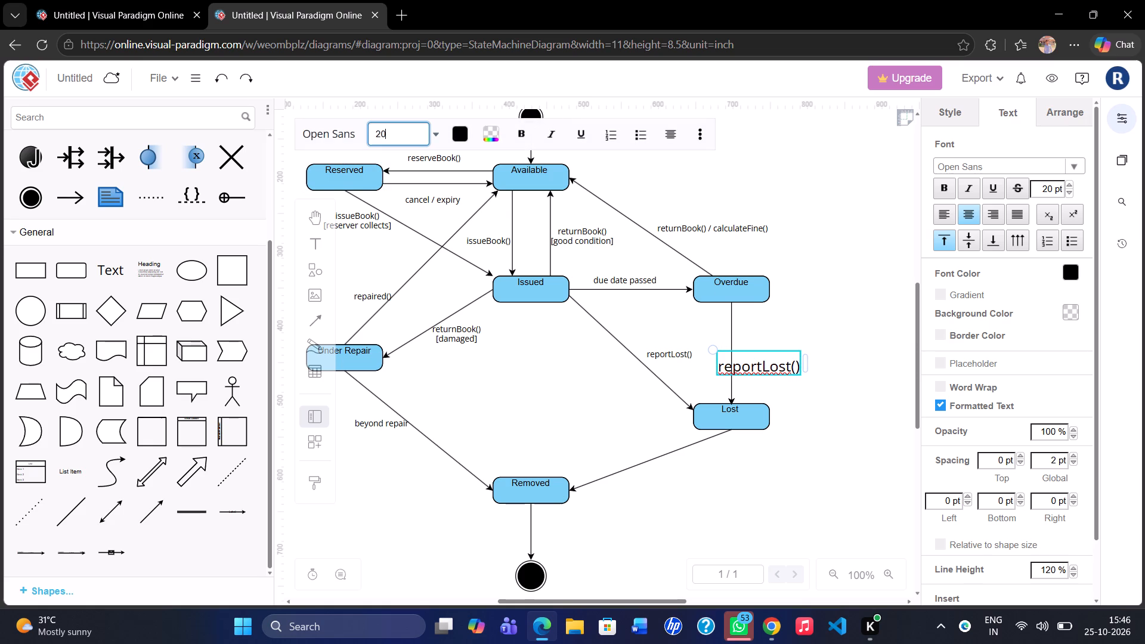
{"action": "key", "text": "BackSpace"}
{"action": "key", "text": "BackSpace"}
{"action": "key", "text": "1"}
{"action": "key", "text": "Return"}
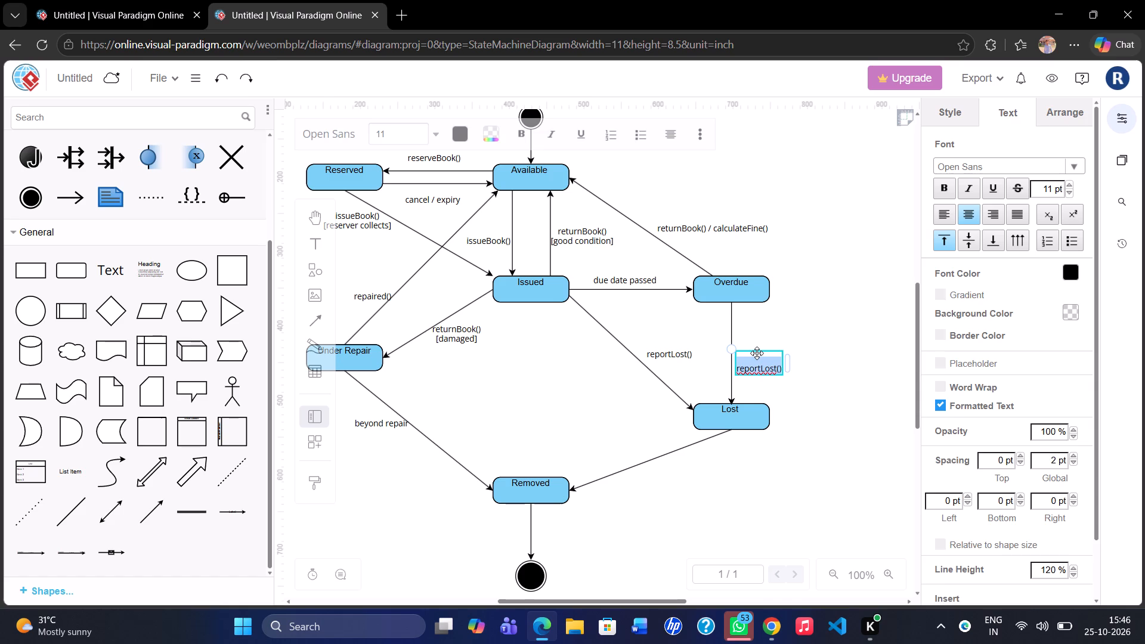
Move the new reportLost() label slightly up, keeping it just right of the arrow from Overdue to Lost.
{"action": "left_click_drag", "start_coordinate": [757, 353], "coordinate": [756, 338]}
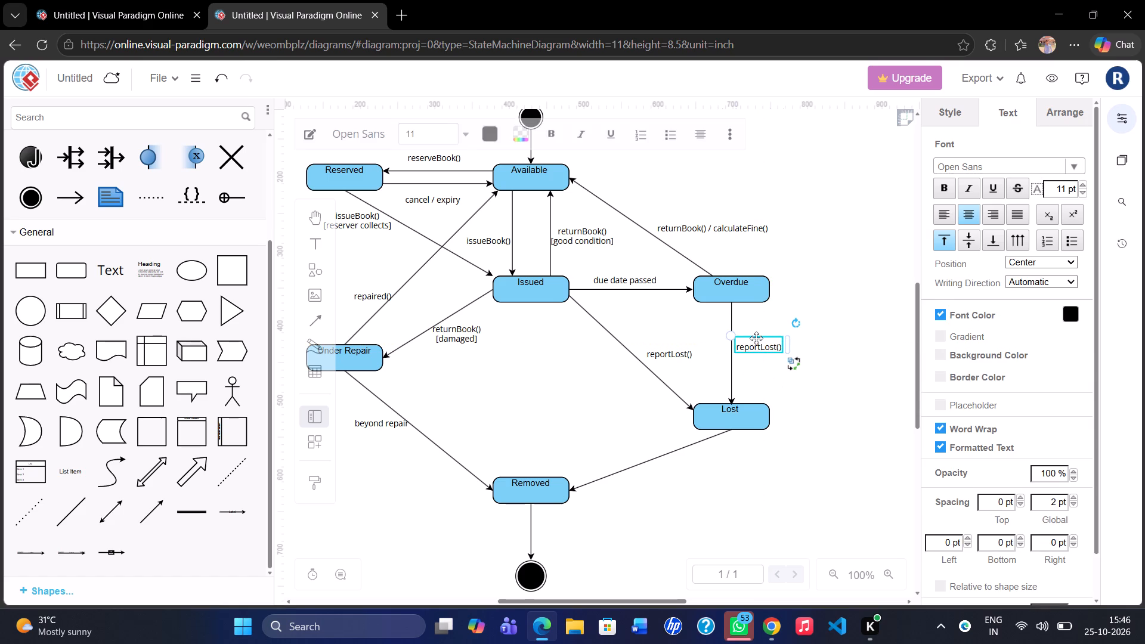
{"action": "left_click", "coordinate": [849, 380]}
Switch to the YouTube video in Google Chrome and skip playback forward 5 seconds.
{"action": "key", "text": "alt+Tab"}
{"action": "key", "text": "alt+Tab"}
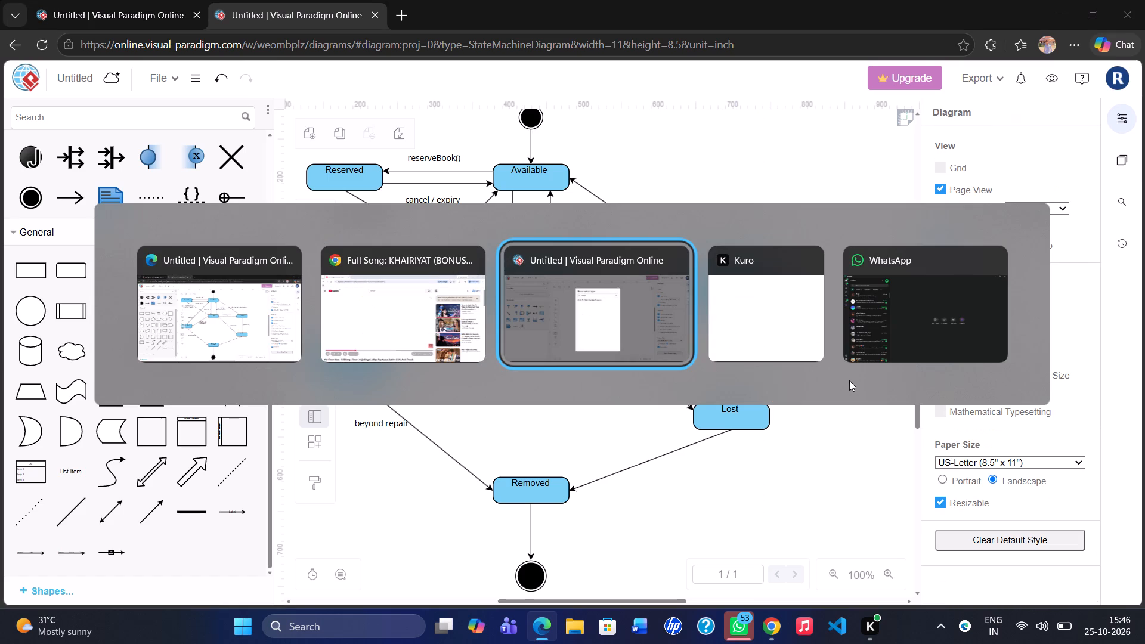
{"action": "key", "text": "alt+Tab"}
{"action": "key", "text": "alt+Tab"}
{"action": "key", "text": "alt+Tab"}
{"action": "key", "text": "alt+Tab"}
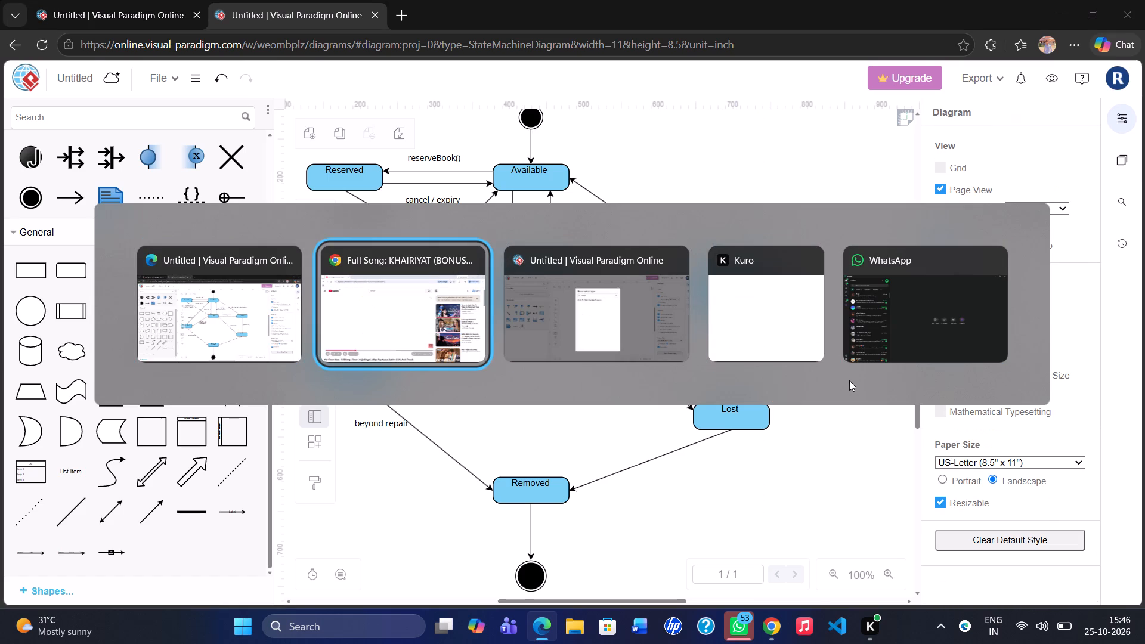
{"action": "key", "text": "Right"}
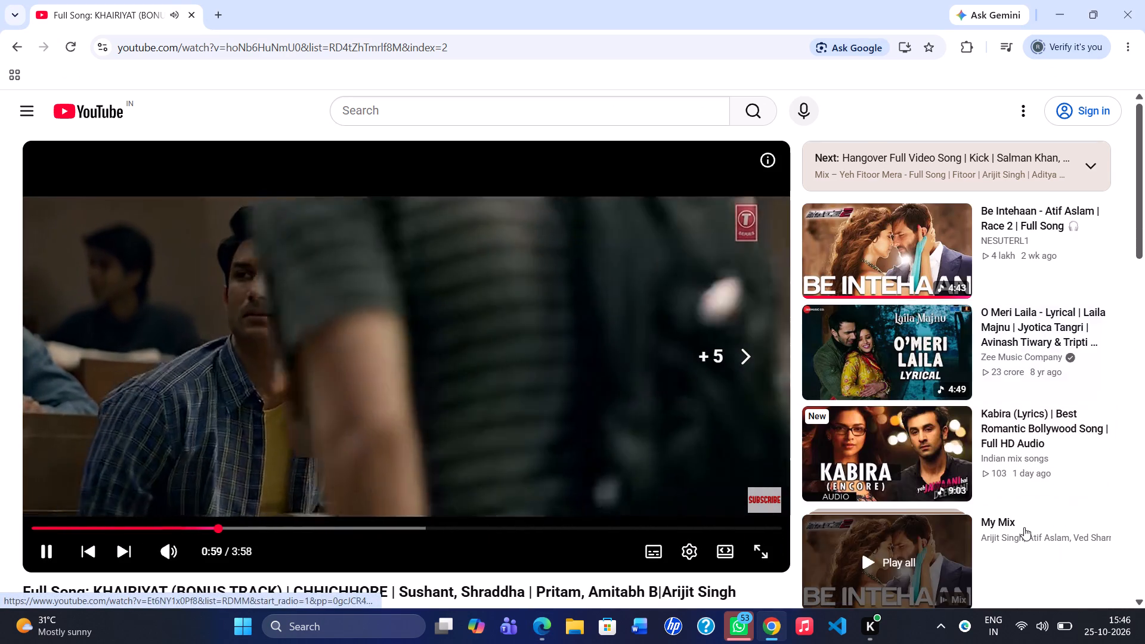